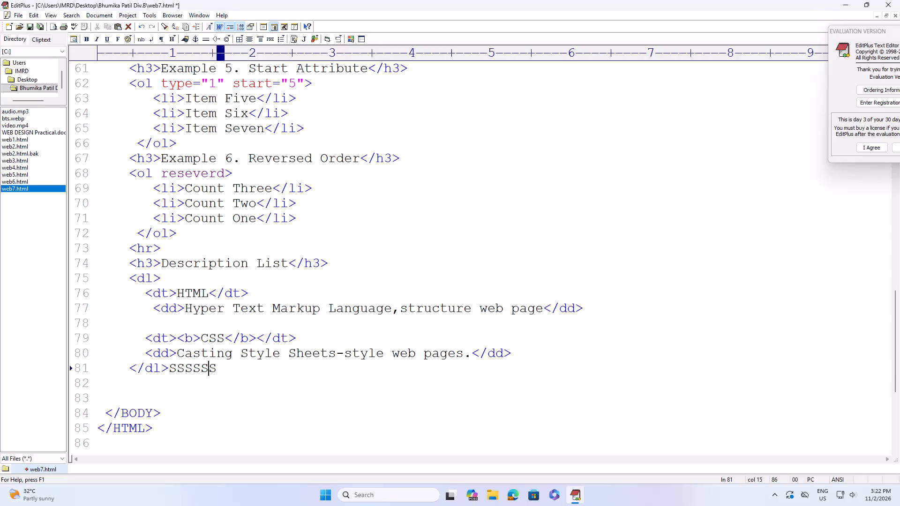
Delete the stray S characters after the closing </dl> tag on line 81 and save web7.html.
{"action": "key", "text": "BackSpace"}
{"action": "key", "text": "BackSpace"}
{"action": "key", "text": "BackSpace"}
{"action": "key", "text": "BackSpace"}
{"action": "key", "text": "BackSpace"}
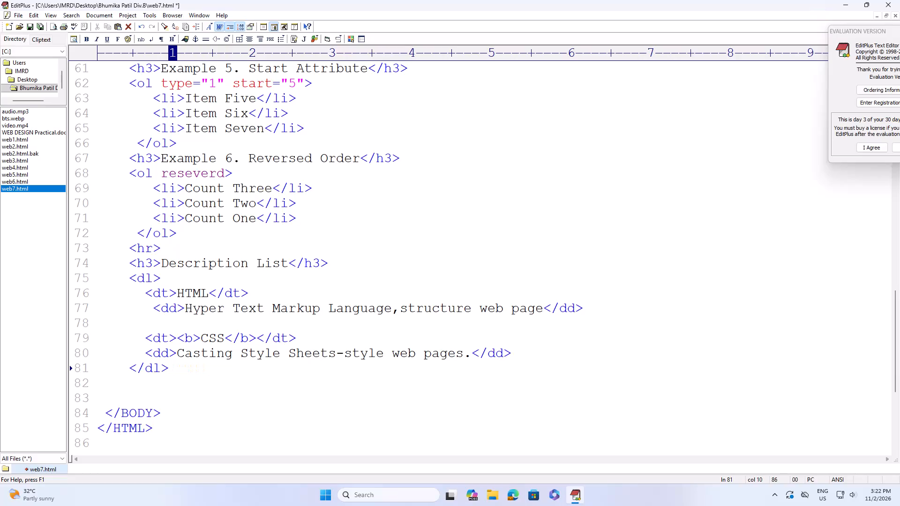
{"action": "key", "text": "ctrl+s"}
{"action": "key", "text": "ctrl+s"}
{"action": "key", "text": "ctrl+s"}
{"action": "key", "text": "ctrl+s"}
{"action": "key", "text": "ctrl+s"}
{"action": "key", "text": "ctrl+s"}
{"action": "key", "text": "ctrl+s"}
{"action": "key", "text": "ctrl+s"}
{"action": "key", "text": "ctrl+s"}
{"action": "key", "text": "ctrl+s"}
{"action": "key", "text": "ctrl+s"}
{"action": "key", "text": "ctrl+s"}
{"action": "key", "text": "ctrl+s"}
Switch to File Explorer and open the student's Div.B project folder on the Desktop.
{"action": "left_click", "coordinate": [484, 502]}
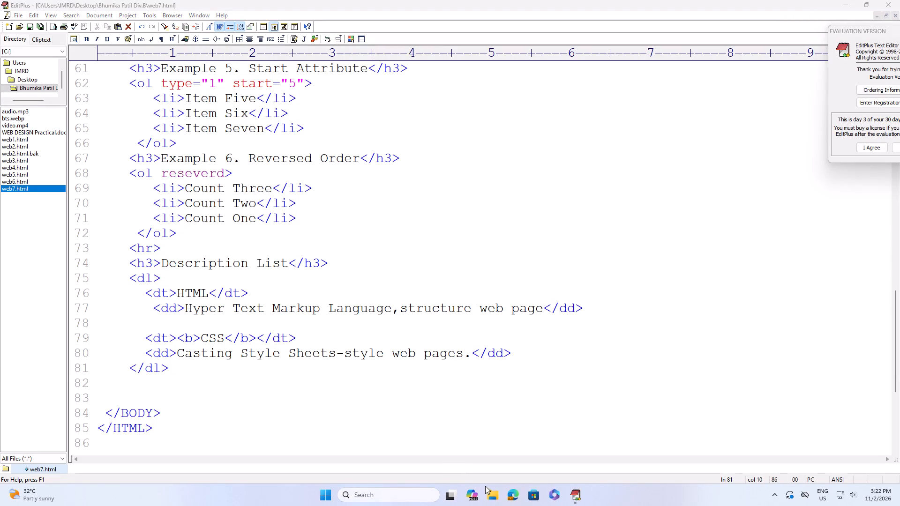
{"action": "left_click", "coordinate": [495, 495]}
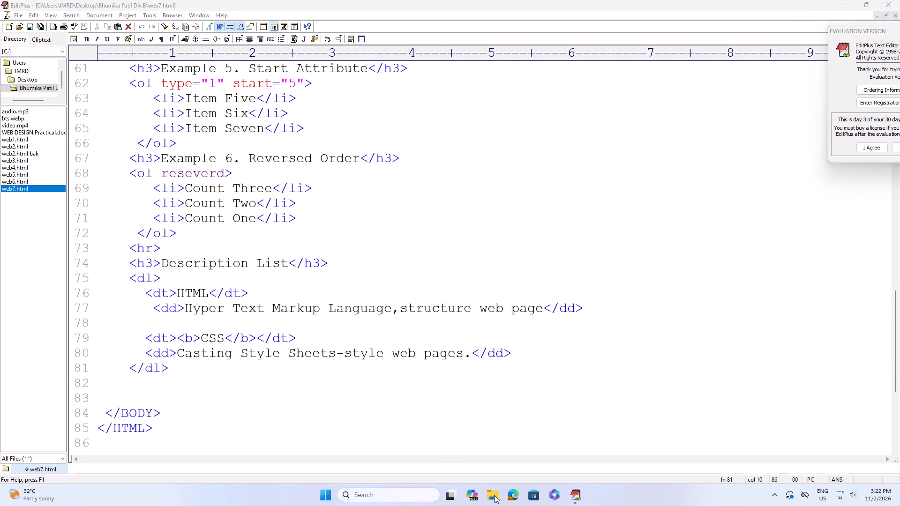
{"action": "left_click", "coordinate": [494, 495]}
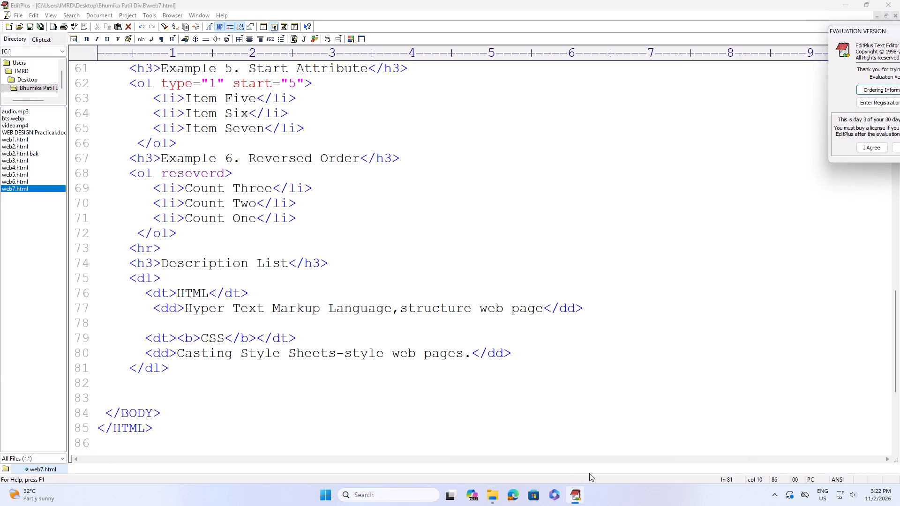
{"action": "left_click", "coordinate": [493, 493]}
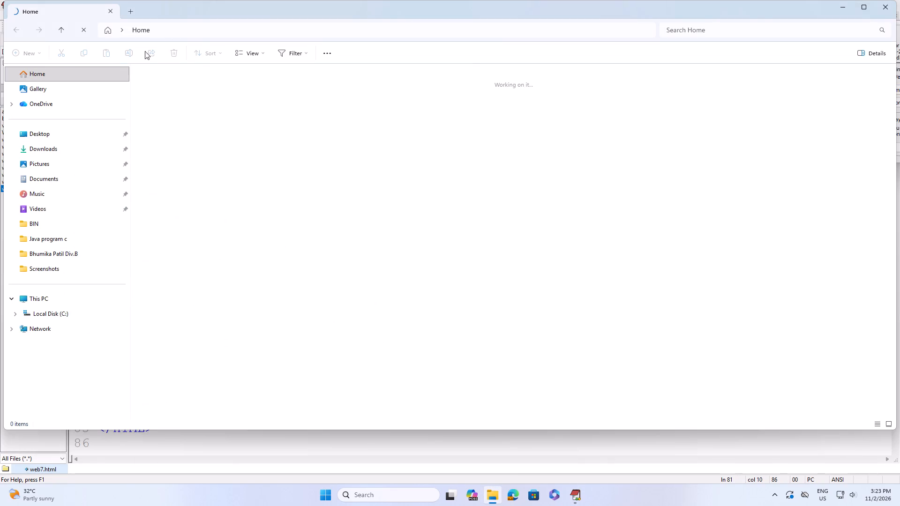
{"action": "double_click", "coordinate": [49, 135]}
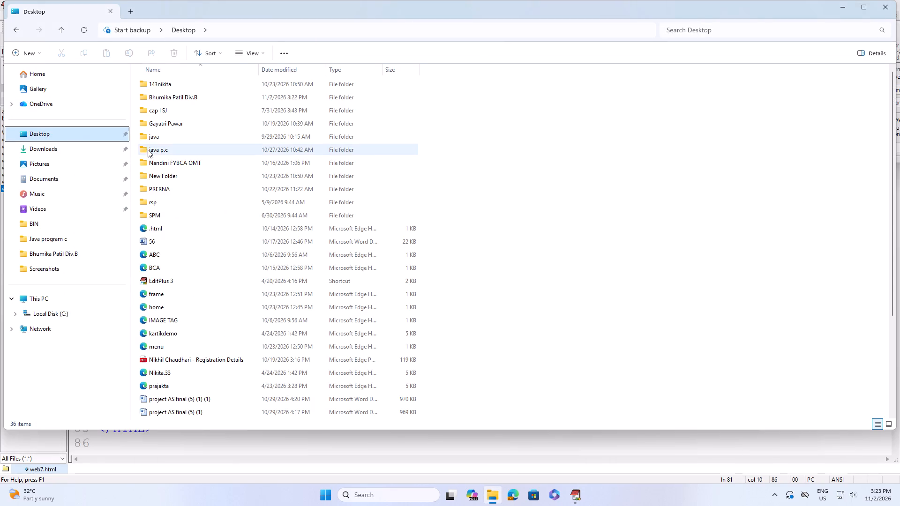
{"action": "scroll", "coordinate": [150, 150], "scroll_direction": "down", "scroll_amount": 10}
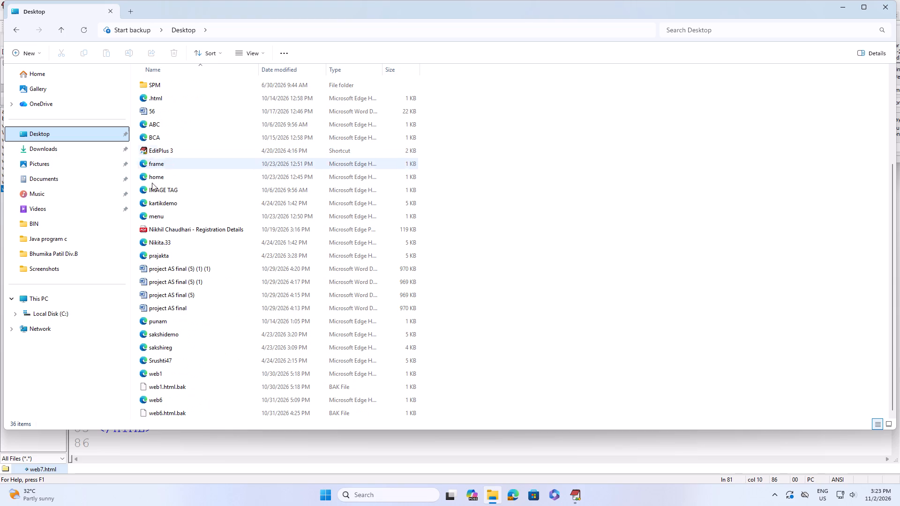
{"action": "scroll", "coordinate": [157, 213], "scroll_direction": "down", "scroll_amount": 5}
{"action": "scroll", "coordinate": [191, 454], "scroll_direction": "down", "scroll_amount": 5}
{"action": "scroll", "coordinate": [158, 120], "scroll_direction": "up", "scroll_amount": 8}
{"action": "double_click", "coordinate": [175, 101]}
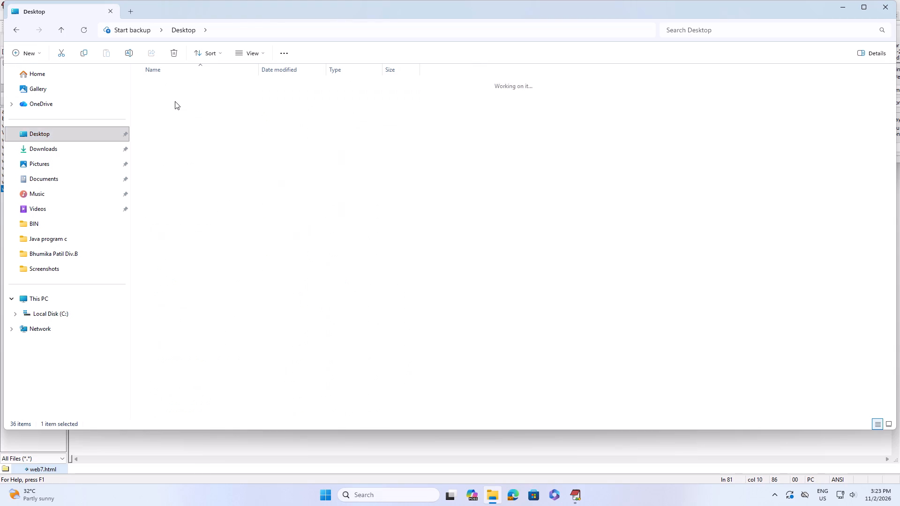
Delete the backup file web7.html.bak from the project folder.
{"action": "right_click", "coordinate": [174, 240]}
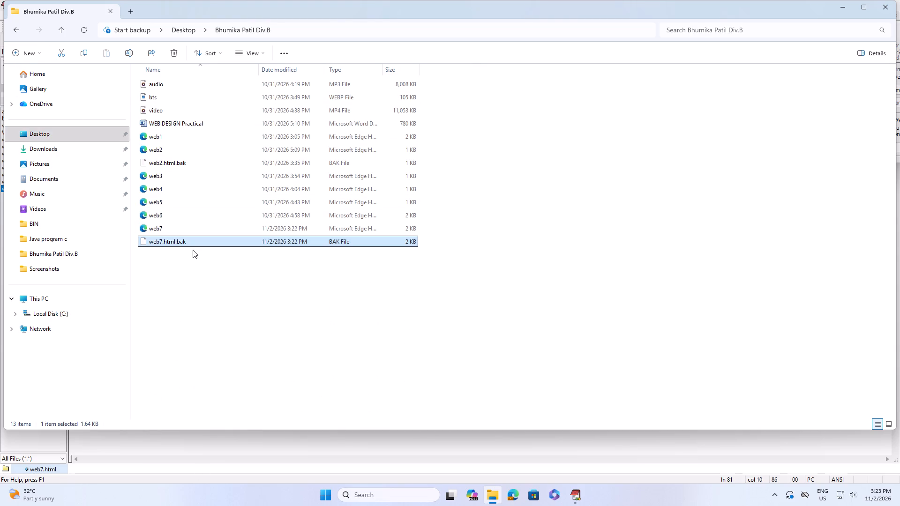
{"action": "left_click", "coordinate": [309, 258]}
Open web7 in the browser and review the rendered unordered, ordered and description lists from top to bottom.
{"action": "double_click", "coordinate": [194, 226]}
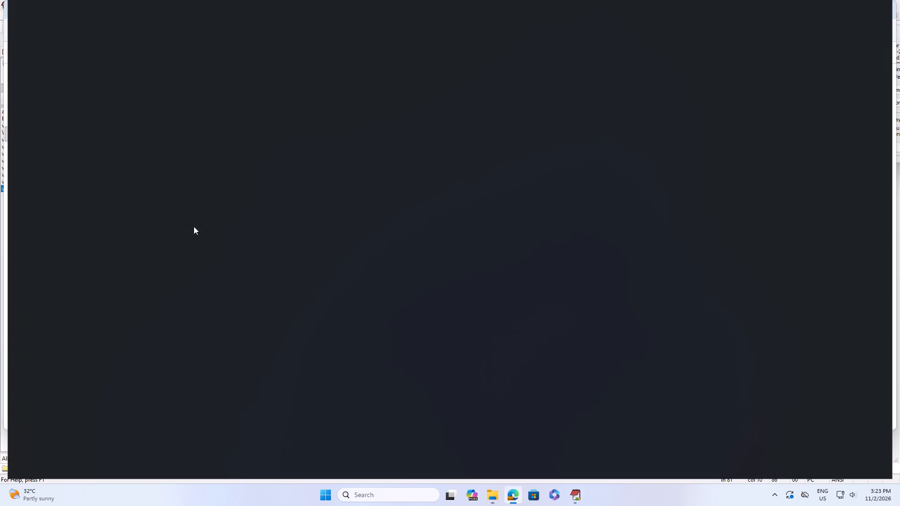
{"action": "scroll", "coordinate": [122, 196], "scroll_direction": "down", "scroll_amount": 18}
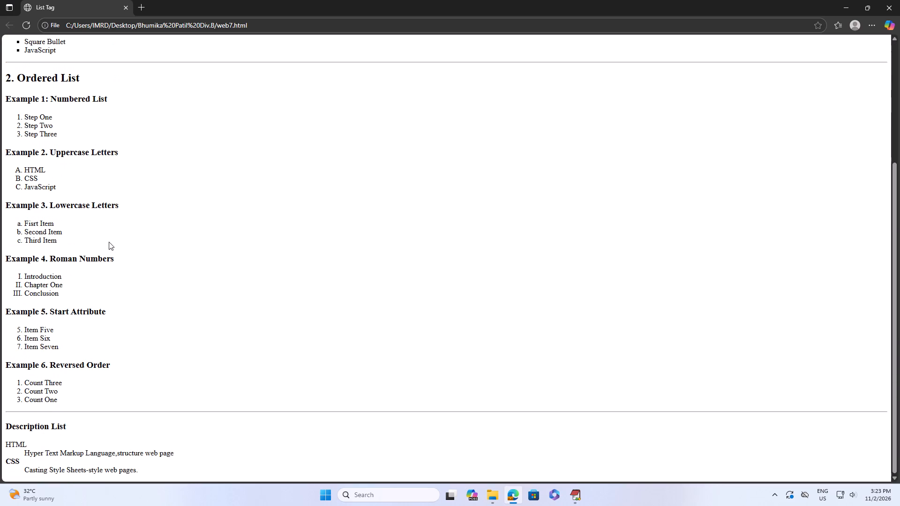
{"action": "scroll", "coordinate": [109, 242], "scroll_direction": "down", "scroll_amount": 5}
{"action": "scroll", "coordinate": [128, 291], "scroll_direction": "down", "scroll_amount": 5}
{"action": "scroll", "coordinate": [127, 298], "scroll_direction": "up", "scroll_amount": 5}
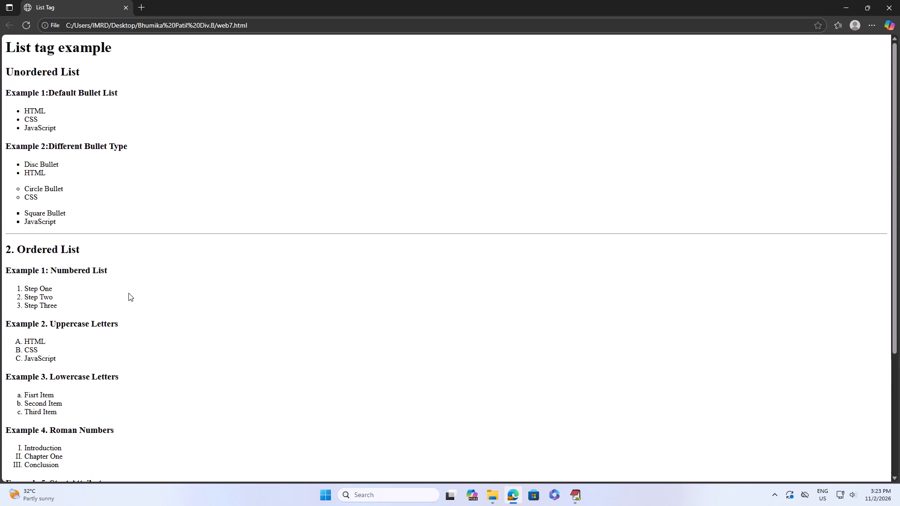
{"action": "scroll", "coordinate": [129, 288], "scroll_direction": "up", "scroll_amount": 6}
{"action": "scroll", "coordinate": [129, 288], "scroll_direction": "down", "scroll_amount": 13}
{"action": "scroll", "coordinate": [129, 277], "scroll_direction": "up", "scroll_amount": 11}
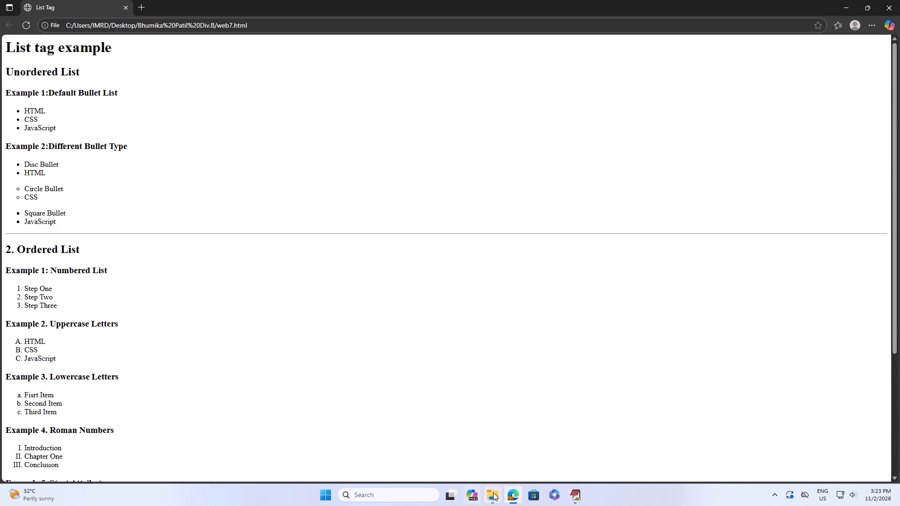
Return to the project folder in File Explorer and delete the backup file web2.html.bak.
{"action": "left_click", "coordinate": [493, 492]}
{"action": "right_click", "coordinate": [164, 164]}
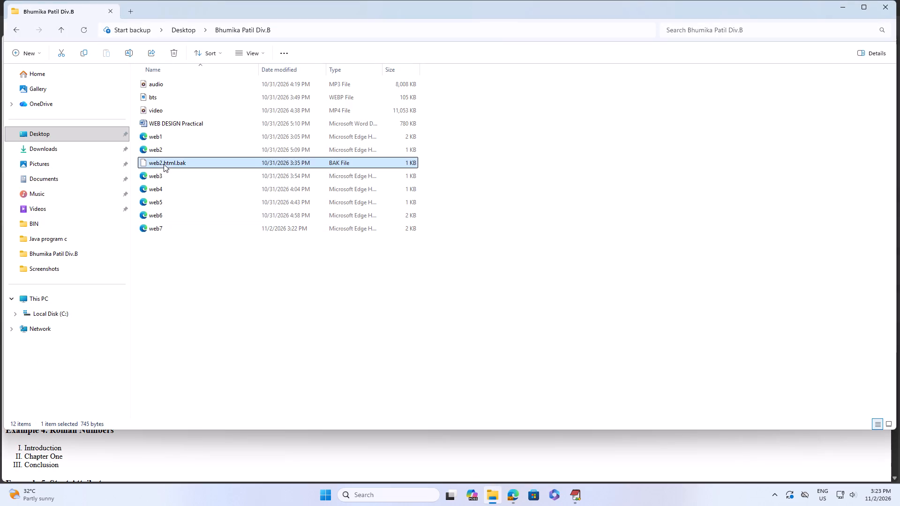
{"action": "left_click", "coordinate": [300, 183]}
Open the WEB DESIGN Practical document in Word and dismiss the Office activation wizard.
{"action": "double_click", "coordinate": [177, 123]}
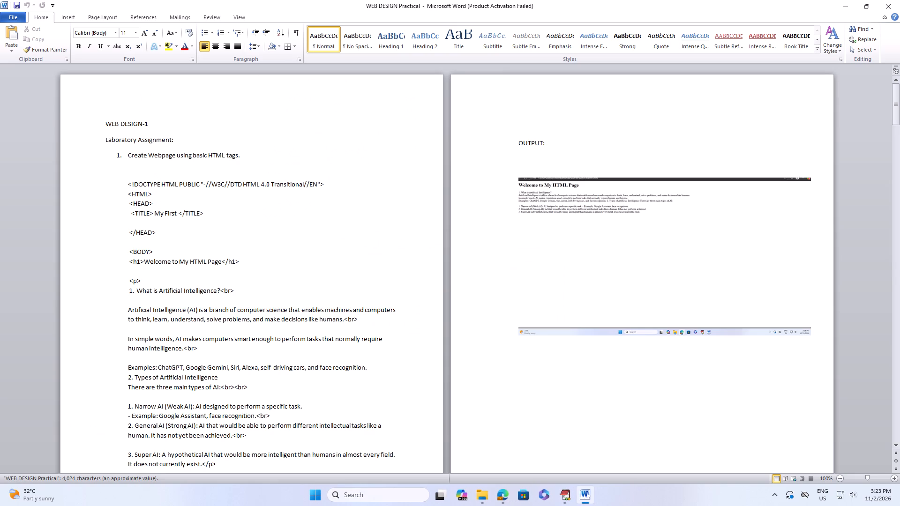
{"action": "left_click", "coordinate": [540, 332]}
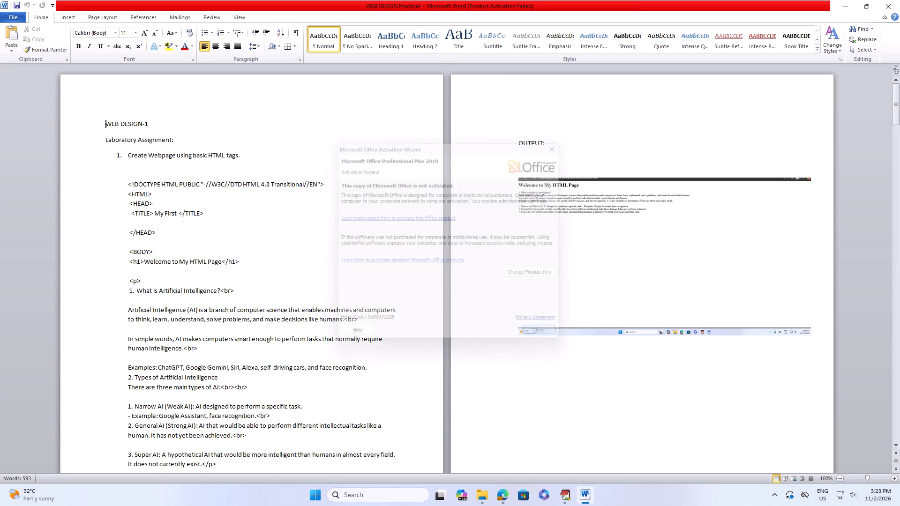
Add unnumbered blank lines below assignment 7, "Create web page using different List Tag.", at the end of the document.
{"action": "scroll", "coordinate": [535, 320], "scroll_direction": "down", "scroll_amount": 3}
{"action": "scroll", "coordinate": [534, 319], "scroll_direction": "up", "scroll_amount": 3}
{"action": "scroll", "coordinate": [534, 319], "scroll_direction": "down", "scroll_amount": 9}
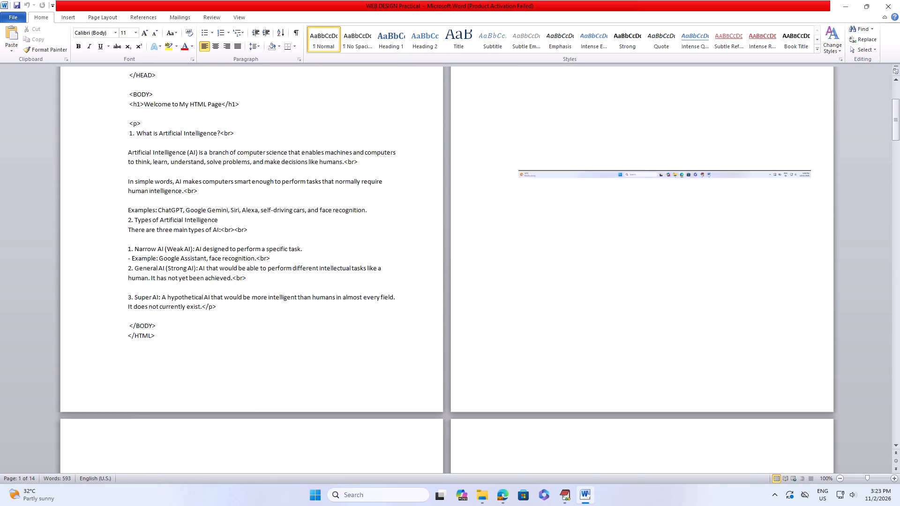
{"action": "scroll", "coordinate": [533, 310], "scroll_direction": "down", "scroll_amount": 9}
{"action": "scroll", "coordinate": [533, 310], "scroll_direction": "down", "scroll_amount": 20}
{"action": "scroll", "coordinate": [533, 310], "scroll_direction": "down", "scroll_amount": 4}
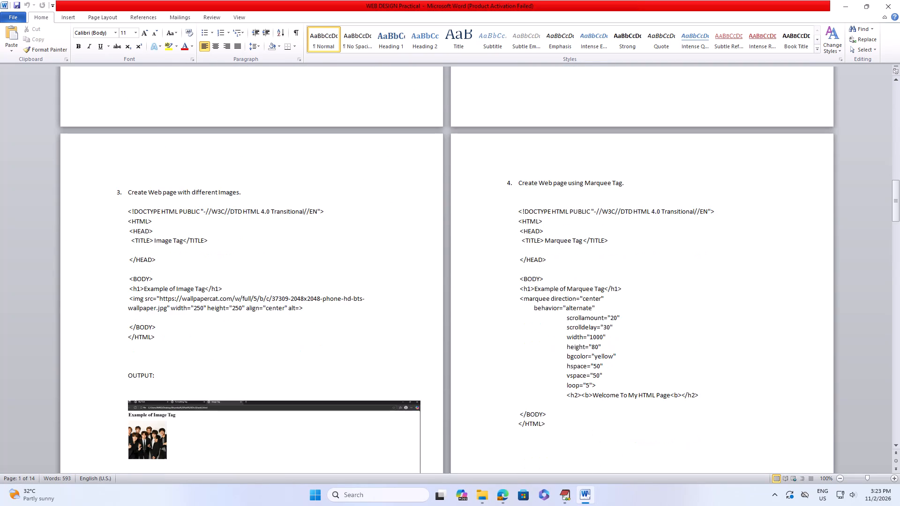
{"action": "scroll", "coordinate": [533, 304], "scroll_direction": "down", "scroll_amount": 5}
{"action": "scroll", "coordinate": [533, 304], "scroll_direction": "up", "scroll_amount": 3}
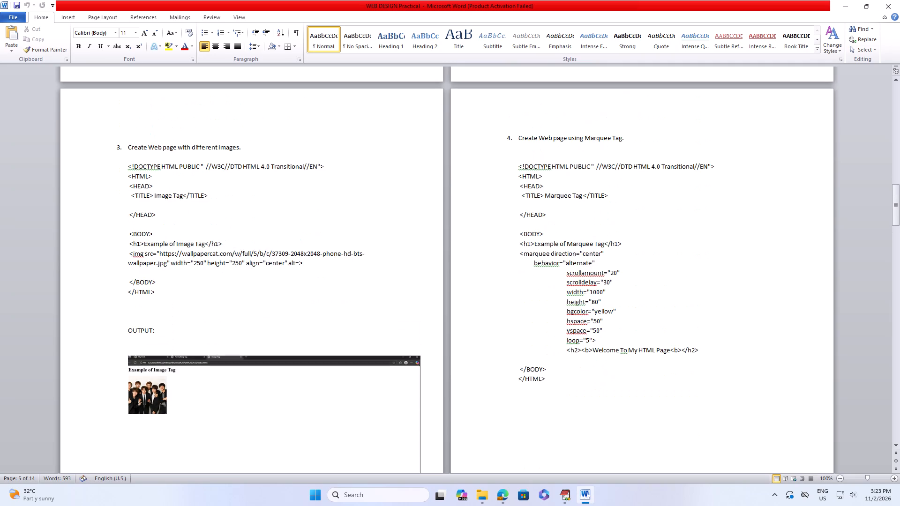
{"action": "scroll", "coordinate": [533, 304], "scroll_direction": "down", "scroll_amount": 3}
{"action": "scroll", "coordinate": [533, 304], "scroll_direction": "up", "scroll_amount": 1}
{"action": "scroll", "coordinate": [533, 304], "scroll_direction": "down", "scroll_amount": 10}
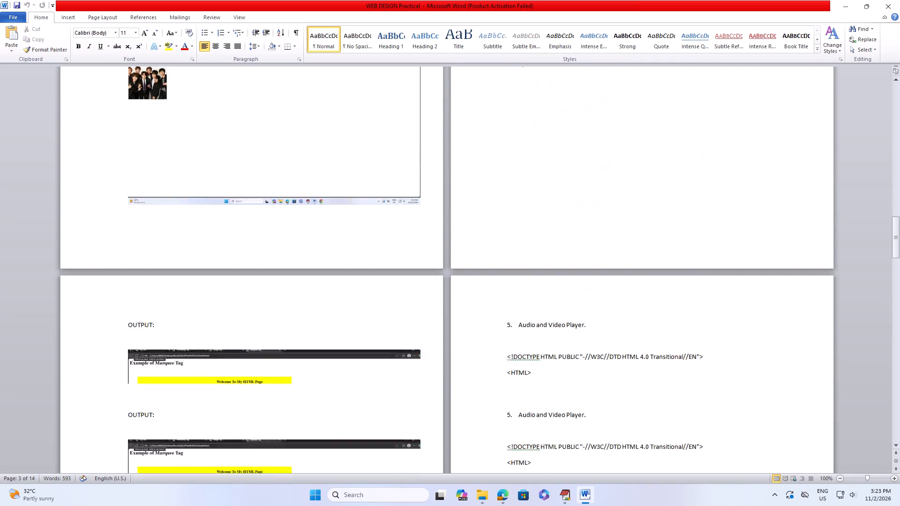
{"action": "scroll", "coordinate": [533, 304], "scroll_direction": "down", "scroll_amount": 12}
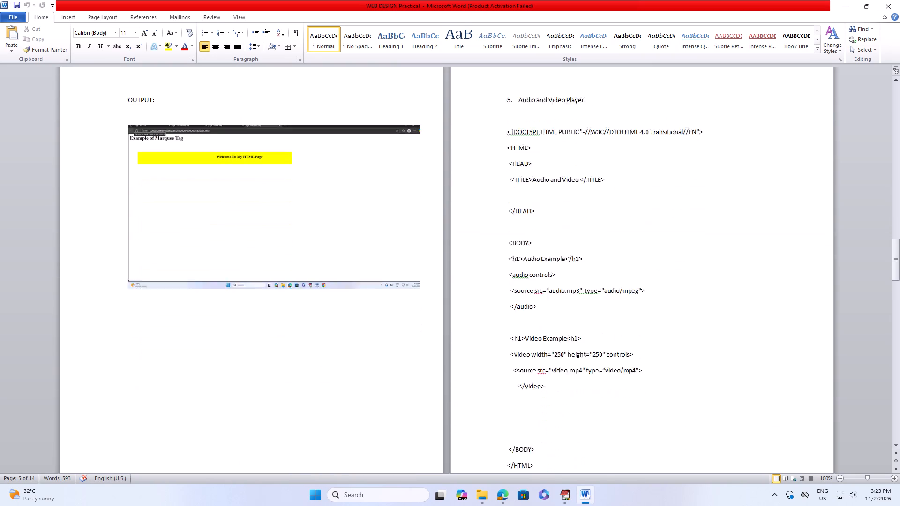
{"action": "scroll", "coordinate": [533, 304], "scroll_direction": "down", "scroll_amount": 17}
{"action": "scroll", "coordinate": [532, 289], "scroll_direction": "down", "scroll_amount": 5}
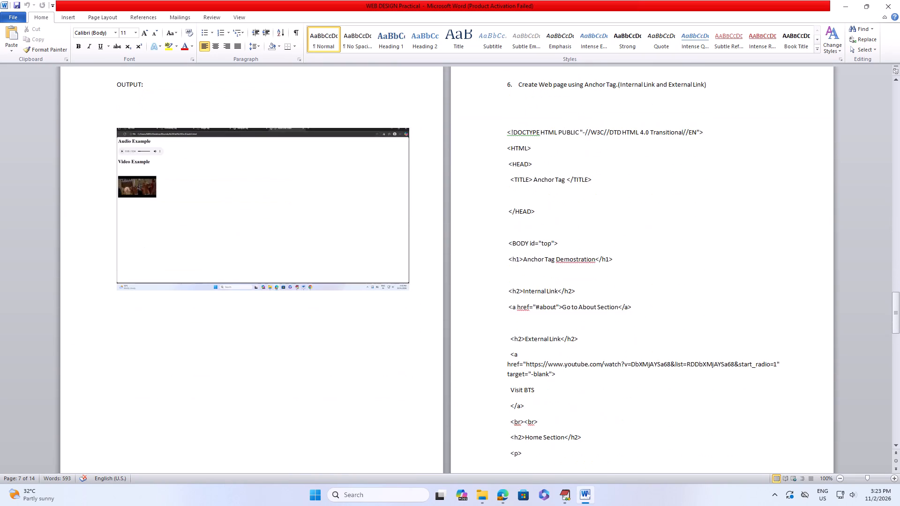
{"action": "scroll", "coordinate": [532, 289], "scroll_direction": "down", "scroll_amount": 20}
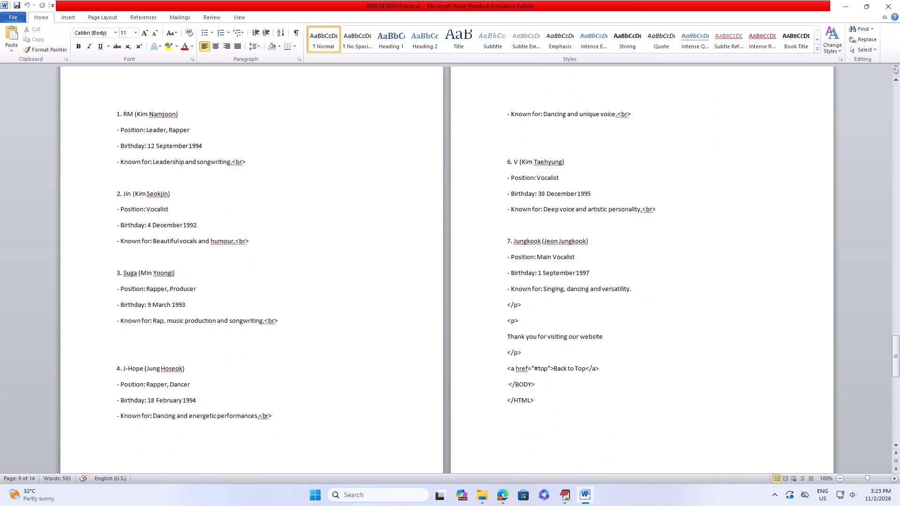
{"action": "scroll", "coordinate": [532, 289], "scroll_direction": "down", "scroll_amount": 16}
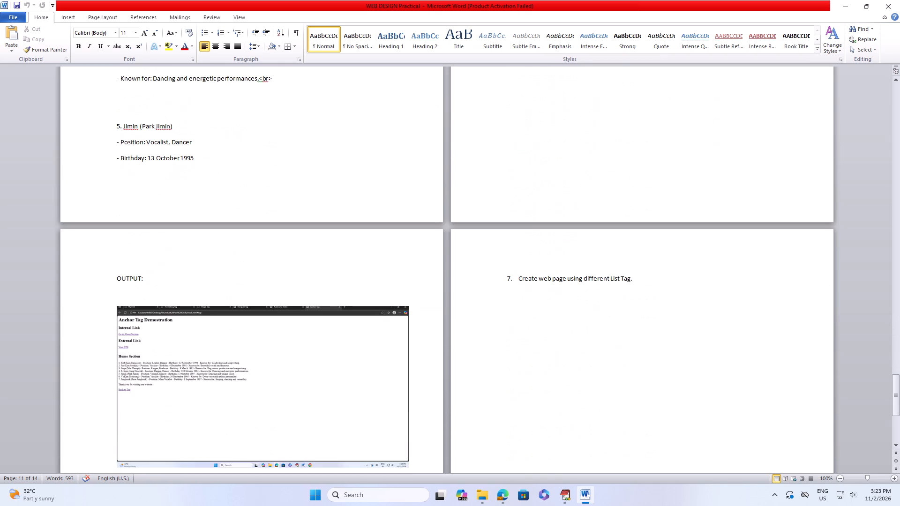
{"action": "left_click", "coordinate": [644, 282]}
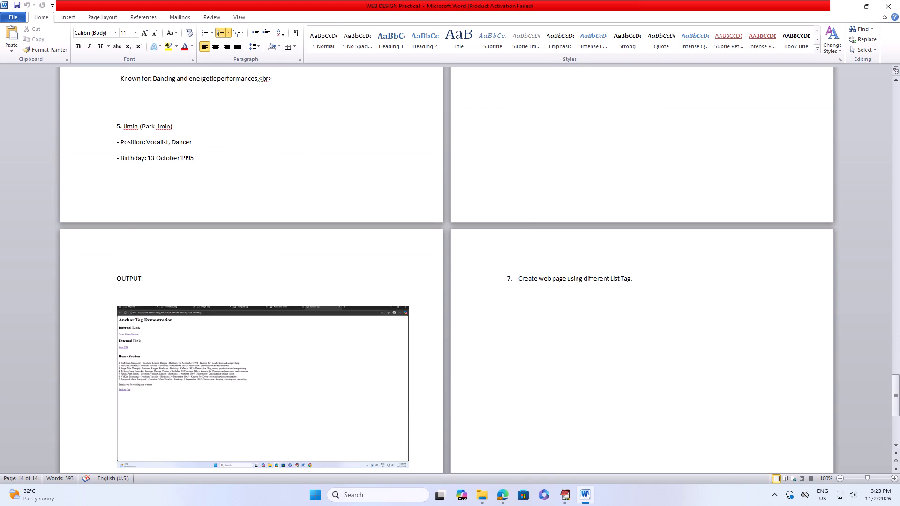
{"action": "key", "text": "Return"}
{"action": "key", "text": "BackSpace"}
{"action": "key", "text": "Return"}
{"action": "key", "text": "Return"}
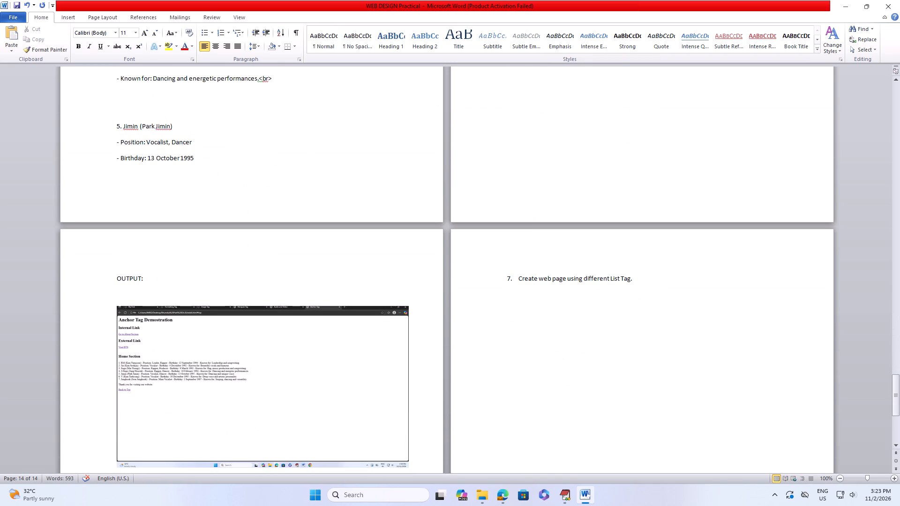
Switch to EditPlus and copy the entire web7.html source, from the DOCTYPE line to the closing HTML tag.
{"action": "left_click", "coordinate": [568, 494]}
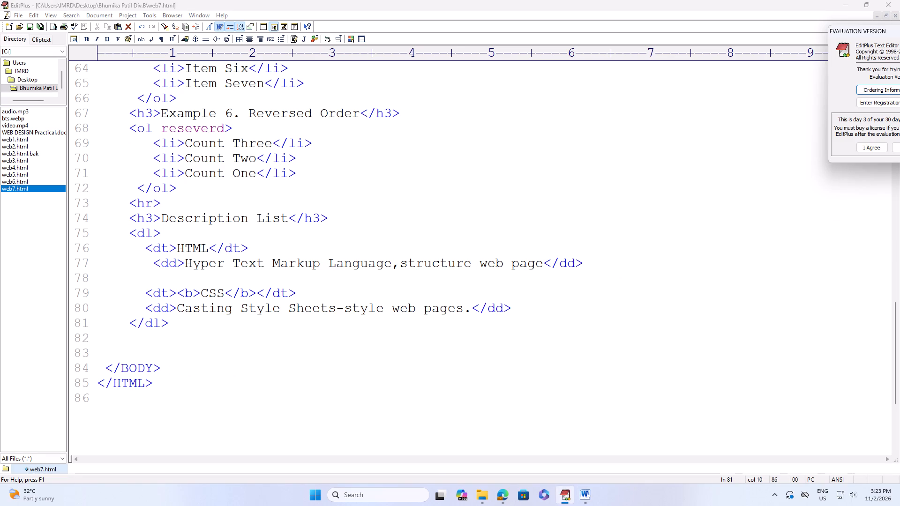
{"action": "left_click_drag", "start_coordinate": [136, 389], "coordinate": [157, 389]}
{"action": "left_click", "coordinate": [157, 389]}
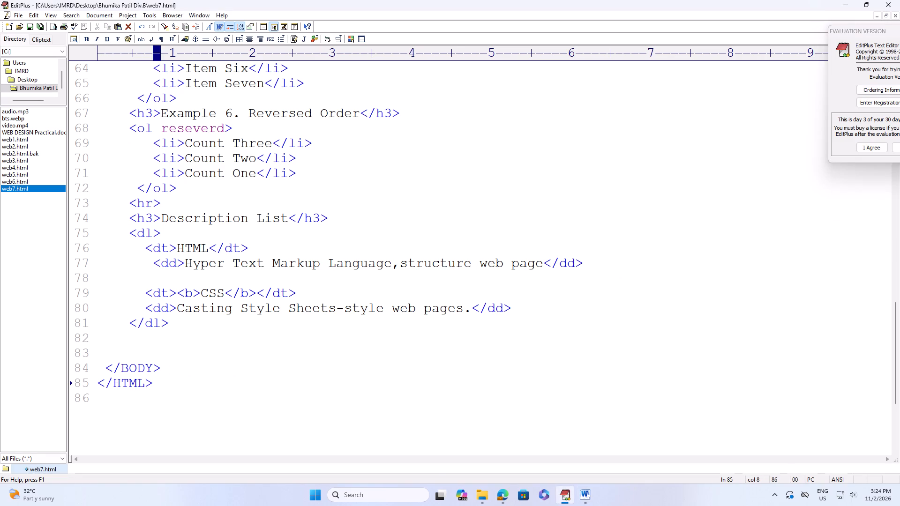
{"action": "left_click_drag", "start_coordinate": [165, 389], "coordinate": [134, 139]}
{"action": "scroll", "coordinate": [126, 205], "scroll_direction": "up", "scroll_amount": 20}
{"action": "scroll", "coordinate": [126, 205], "scroll_direction": "up", "scroll_amount": 3}
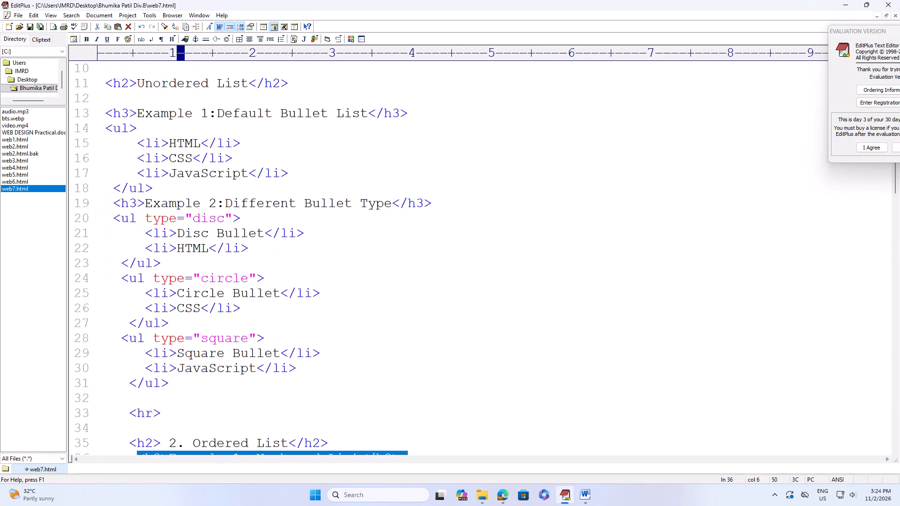
{"action": "scroll", "coordinate": [134, 139], "scroll_direction": "up", "scroll_amount": 3}
{"action": "left_click_drag", "start_coordinate": [134, 139], "coordinate": [104, 57]}
{"action": "scroll", "coordinate": [134, 138], "scroll_direction": "up", "scroll_amount": 17}
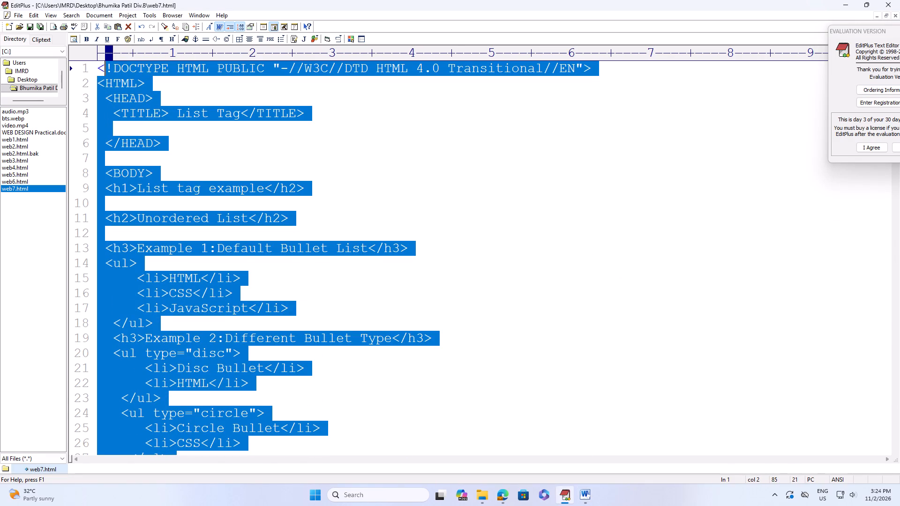
{"action": "left_click_drag", "start_coordinate": [104, 57], "coordinate": [94, 56]}
{"action": "key", "text": "ctrl+c"}
{"action": "key", "text": "ctrl+c"}
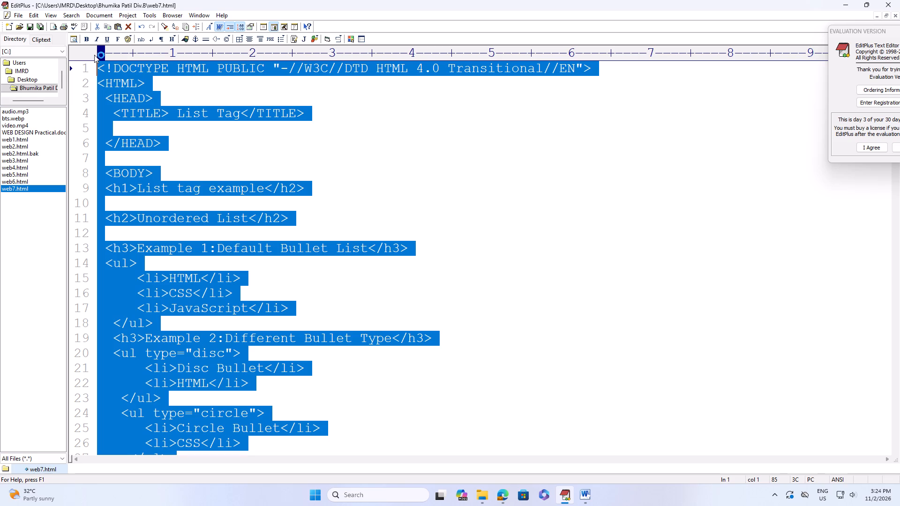
Paste the copied code into the Word document below assignment 7, "Create web page using different List Tag.".
{"action": "left_click", "coordinate": [586, 488]}
{"action": "left_click", "coordinate": [554, 377]}
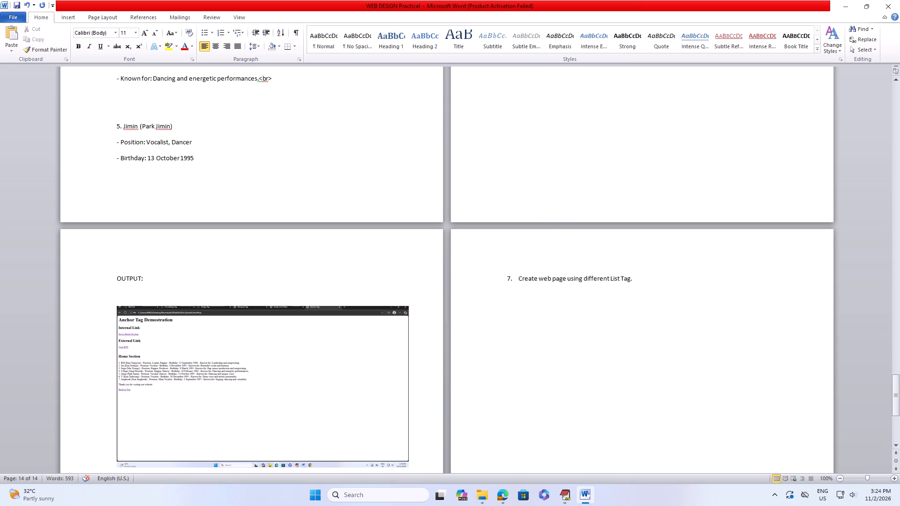
{"action": "key", "text": "ctrl+v"}
Add the heading "OUTPUT:" a few lines below the closing HTML tag of the pasted code, followed by blank lines.
{"action": "scroll", "coordinate": [533, 329], "scroll_direction": "down", "scroll_amount": 5}
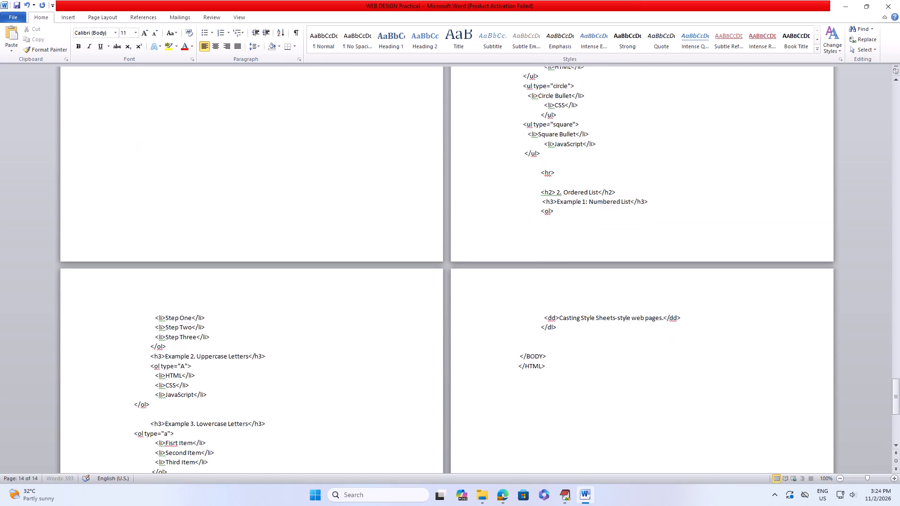
{"action": "scroll", "coordinate": [533, 329], "scroll_direction": "up", "scroll_amount": 16}
{"action": "scroll", "coordinate": [533, 324], "scroll_direction": "up", "scroll_amount": 6}
{"action": "scroll", "coordinate": [533, 324], "scroll_direction": "down", "scroll_amount": 6}
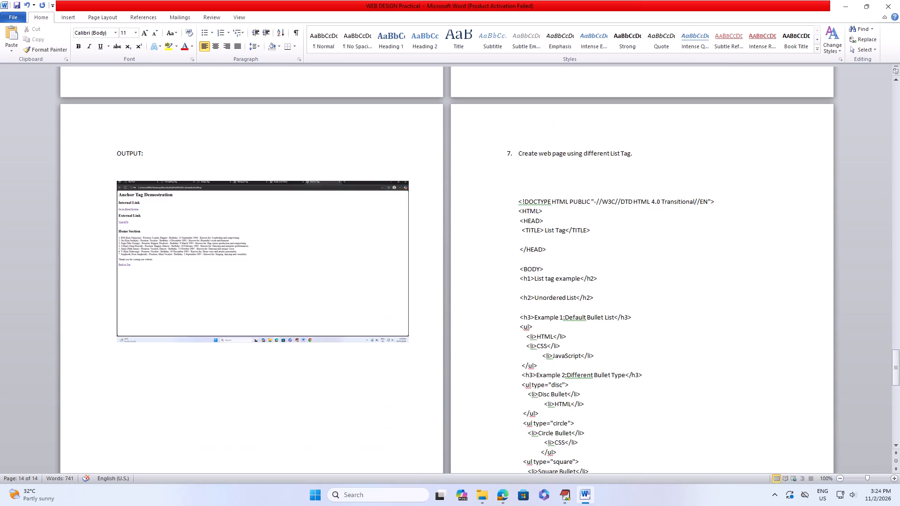
{"action": "scroll", "coordinate": [533, 324], "scroll_direction": "down", "scroll_amount": 20}
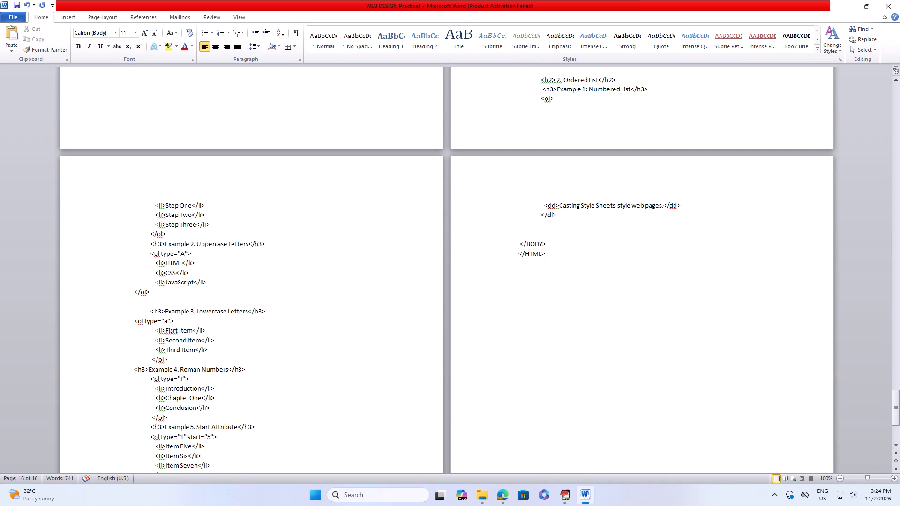
{"action": "key", "text": "Return"}
{"action": "key", "text": "Return"}
{"action": "key", "text": "Return"}
{"action": "type", "text": "OUTPUT"}
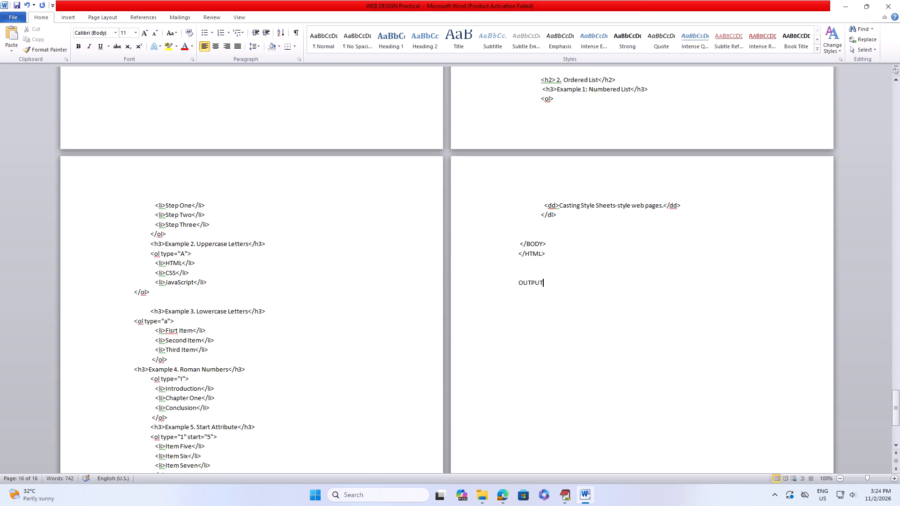
{"action": "key", "text": "shift+colon"}
{"action": "key", "text": "Return"}
{"action": "key", "text": "Return"}
Switch to Edge, reload web7.html, and capture a full-screen snip of the top part of the list page.
{"action": "left_click", "coordinate": [500, 491]}
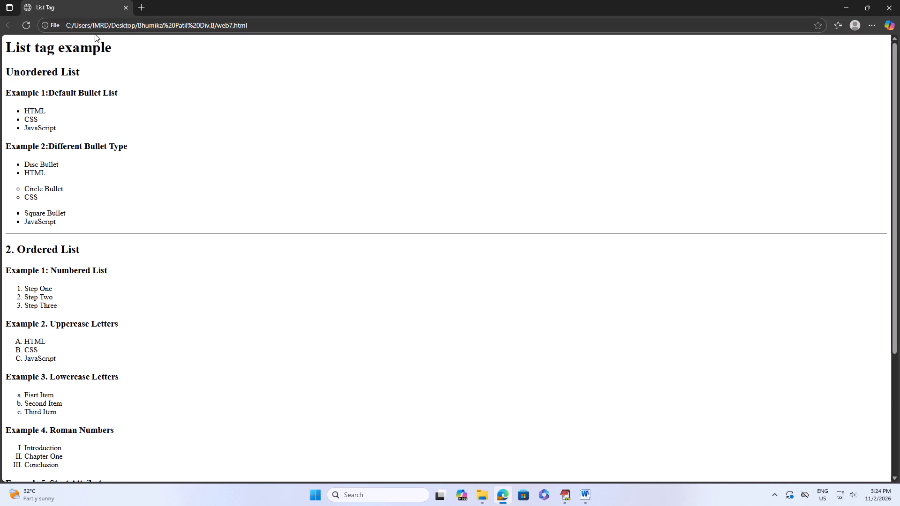
{"action": "left_click", "coordinate": [28, 24]}
{"action": "scroll", "coordinate": [28, 24], "scroll_direction": "up", "scroll_amount": 9}
{"action": "key", "text": "Print"}
{"action": "left_click_drag", "start_coordinate": [0, 5], "coordinate": [710, 492]}
{"action": "scroll", "coordinate": [710, 492], "scroll_direction": "down", "scroll_amount": 6}
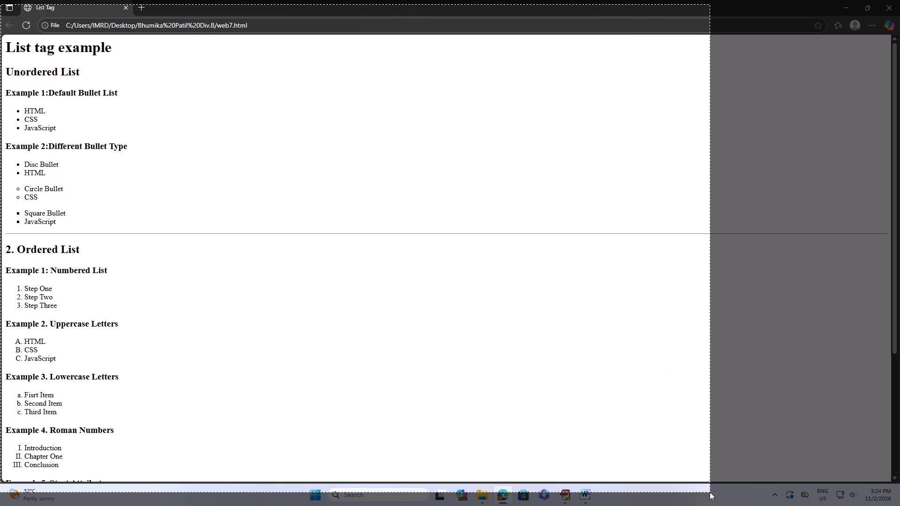
{"action": "scroll", "coordinate": [710, 492], "scroll_direction": "down", "scroll_amount": 3}
{"action": "left_click_drag", "start_coordinate": [710, 492], "coordinate": [877, 505]}
{"action": "scroll", "coordinate": [710, 492], "scroll_direction": "down", "scroll_amount": 8}
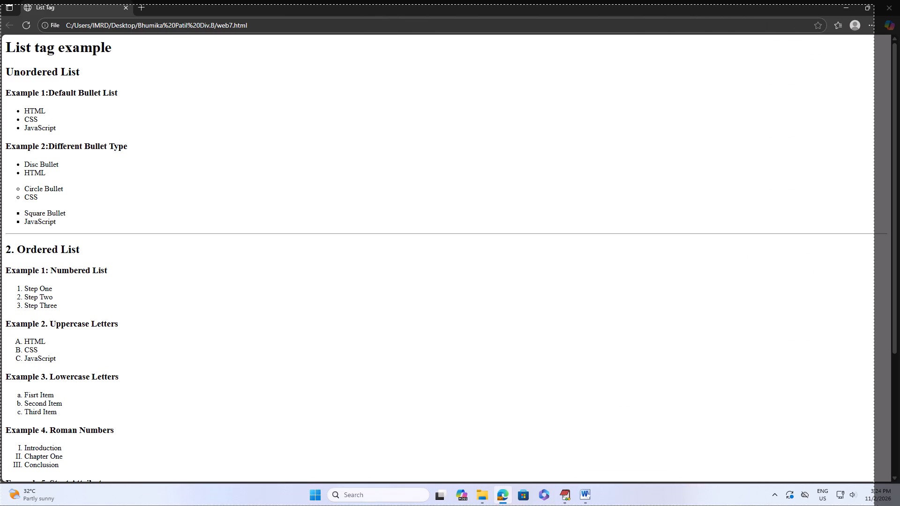
{"action": "left_click_drag", "start_coordinate": [877, 505], "coordinate": [899, 505]}
Capture a second snip of the page's lower part, from the square bullets through the Description List and taskbar.
{"action": "scroll", "coordinate": [878, 505], "scroll_direction": "down", "scroll_amount": 6}
{"action": "key", "text": "Down"}
{"action": "key", "text": "Down"}
{"action": "key", "text": "Down"}
{"action": "key", "text": "Down"}
{"action": "key", "text": "Down"}
{"action": "key", "text": "Down"}
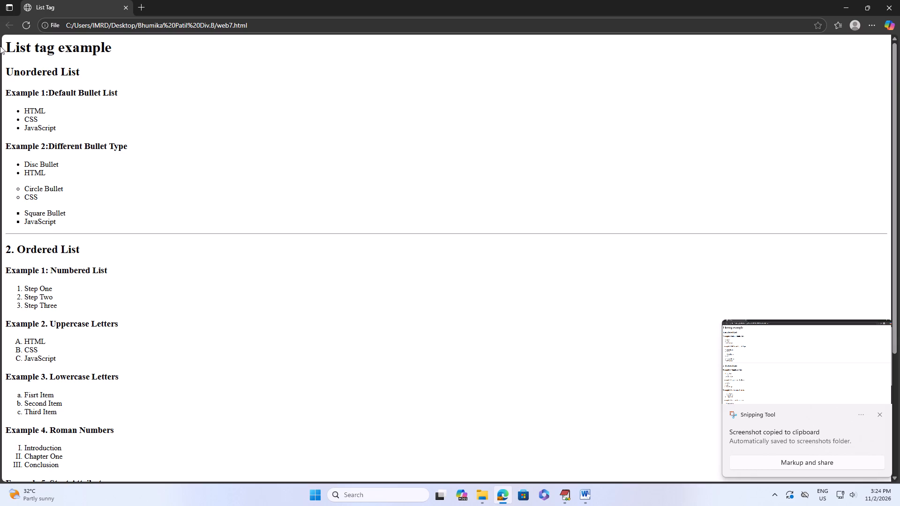
{"action": "scroll", "coordinate": [220, 238], "scroll_direction": "down", "scroll_amount": 5}
{"action": "scroll", "coordinate": [211, 369], "scroll_direction": "down", "scroll_amount": 12}
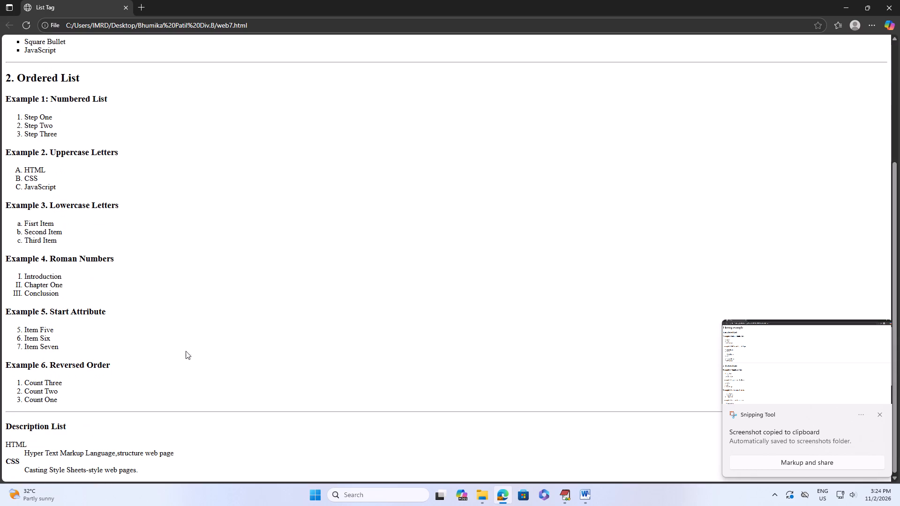
{"action": "key", "text": "Print"}
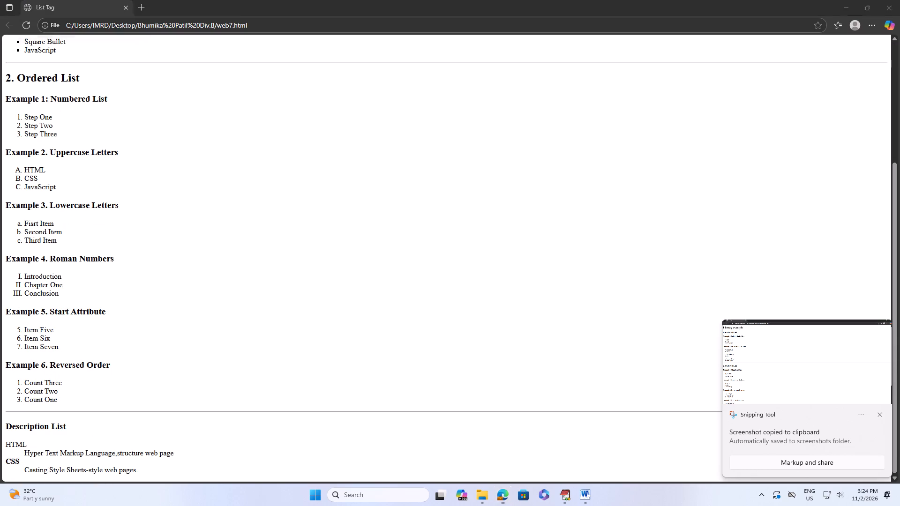
{"action": "left_click_drag", "start_coordinate": [4, 36], "coordinate": [205, 83]}
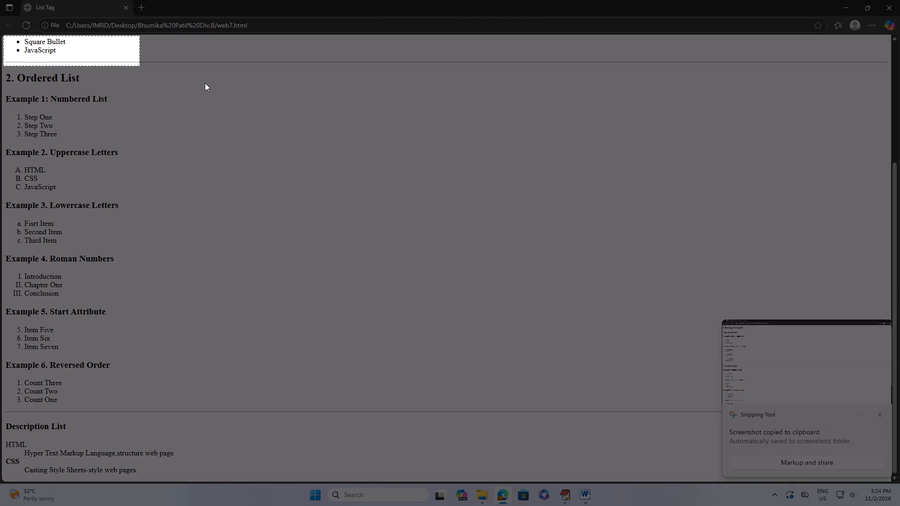
{"action": "left_click_drag", "start_coordinate": [205, 83], "coordinate": [899, 505]}
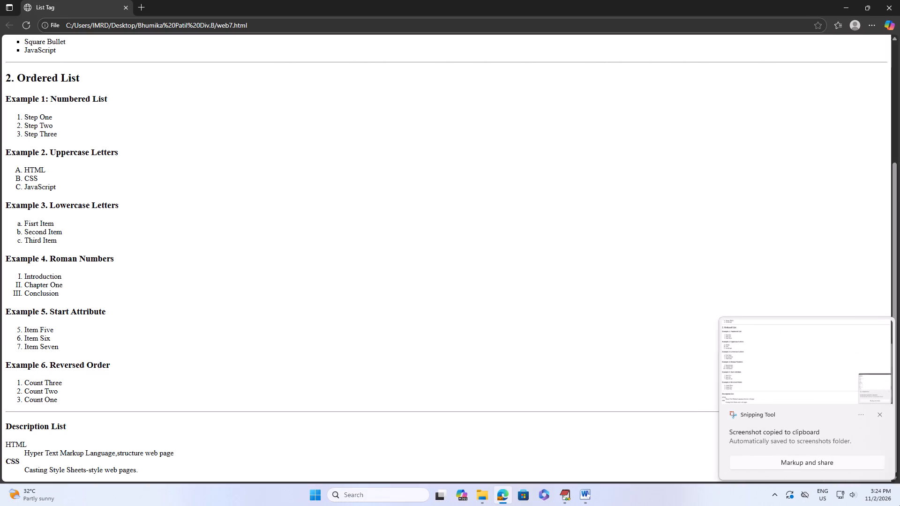
{"action": "left_click", "coordinate": [585, 499]}
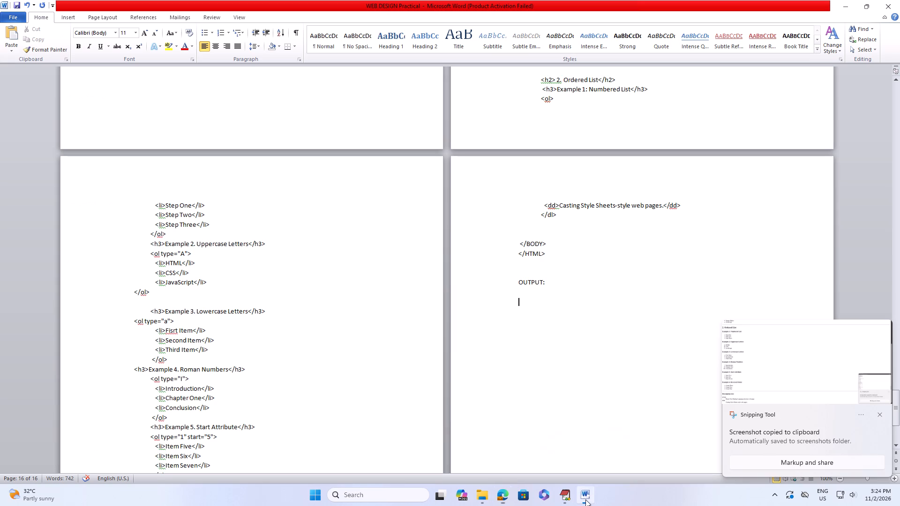
{"action": "left_click", "coordinate": [62, 17]}
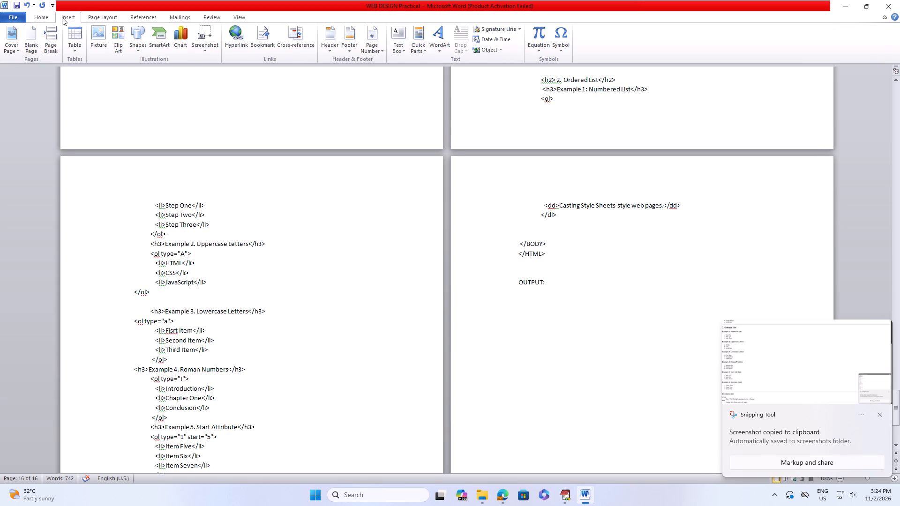
{"action": "left_click", "coordinate": [105, 31]}
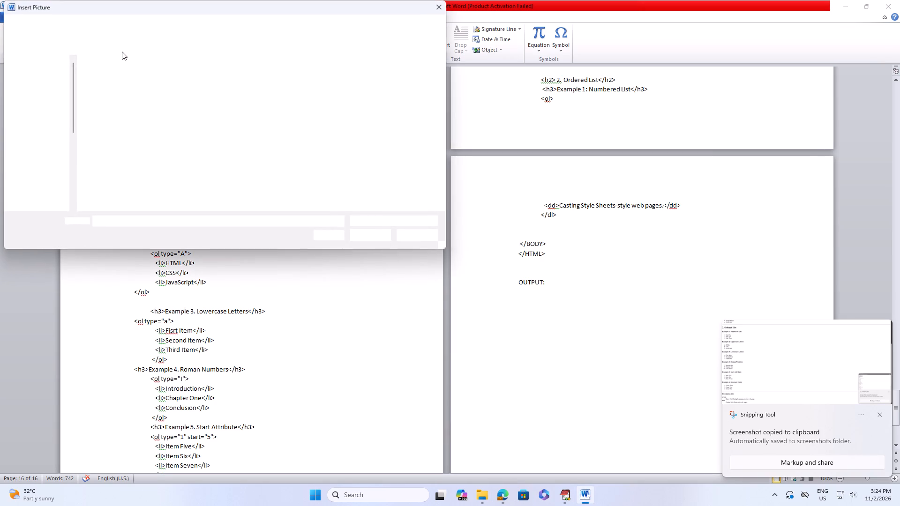
{"action": "double_click", "coordinate": [120, 69]}
{"action": "scroll", "coordinate": [176, 77], "scroll_direction": "down", "scroll_amount": 9}
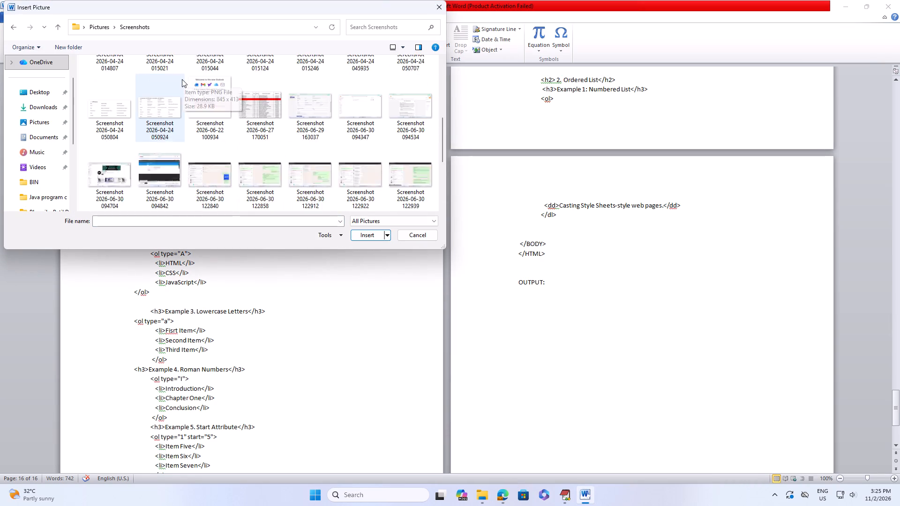
{"action": "scroll", "coordinate": [182, 79], "scroll_direction": "down", "scroll_amount": 16}
{"action": "left_click_drag", "start_coordinate": [352, 192], "coordinate": [374, 192]}
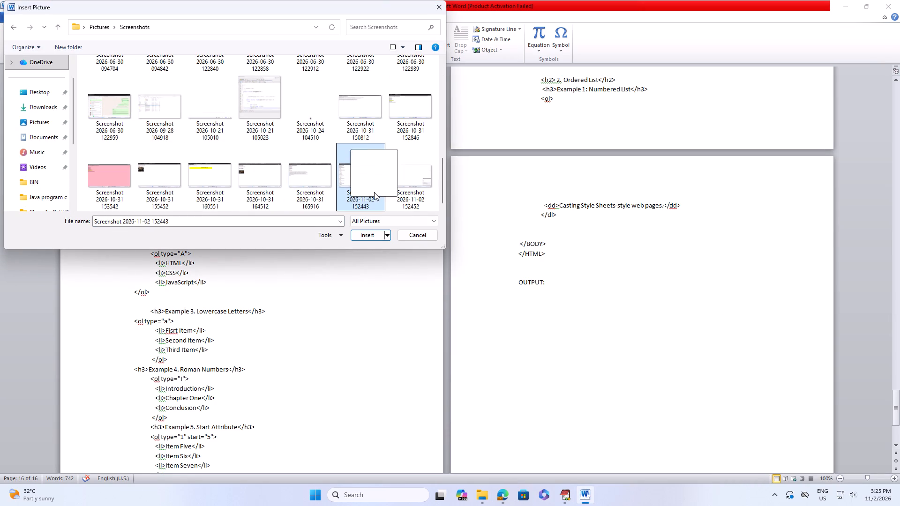
{"action": "left_click_drag", "start_coordinate": [374, 192], "coordinate": [363, 213]}
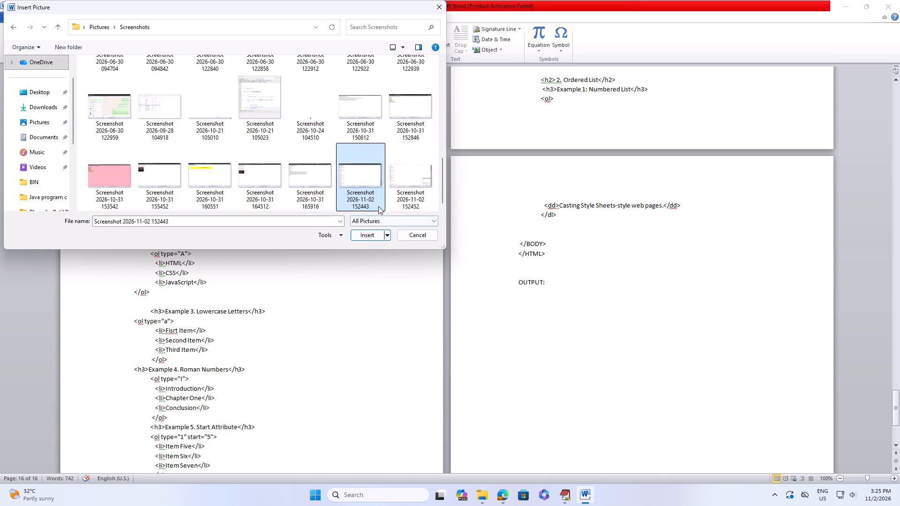
{"action": "left_click_drag", "start_coordinate": [389, 197], "coordinate": [362, 201]}
{"action": "left_click", "coordinate": [362, 235]}
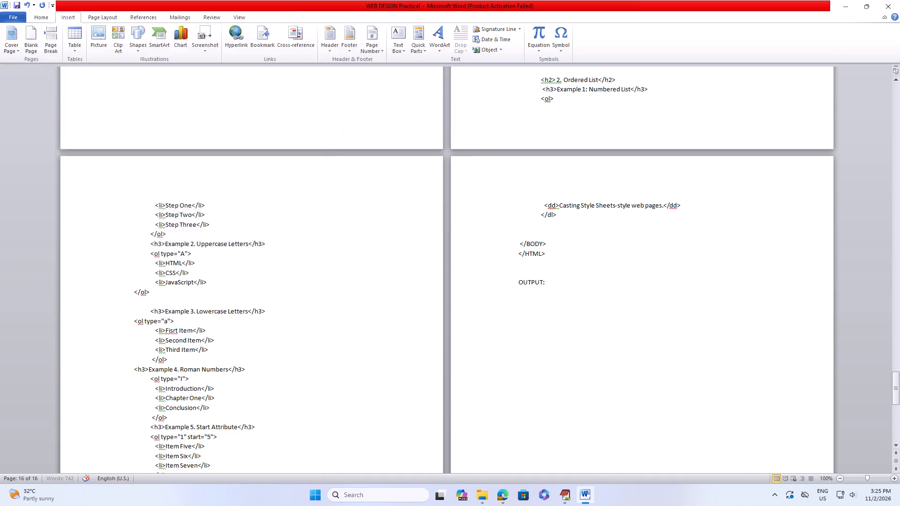
Review the layout of the pasted code, the OUTPUT heading and the inserted screenshots across the final pages.
{"action": "scroll", "coordinate": [564, 258], "scroll_direction": "down", "scroll_amount": 3}
{"action": "scroll", "coordinate": [341, 259], "scroll_direction": "up", "scroll_amount": 3}
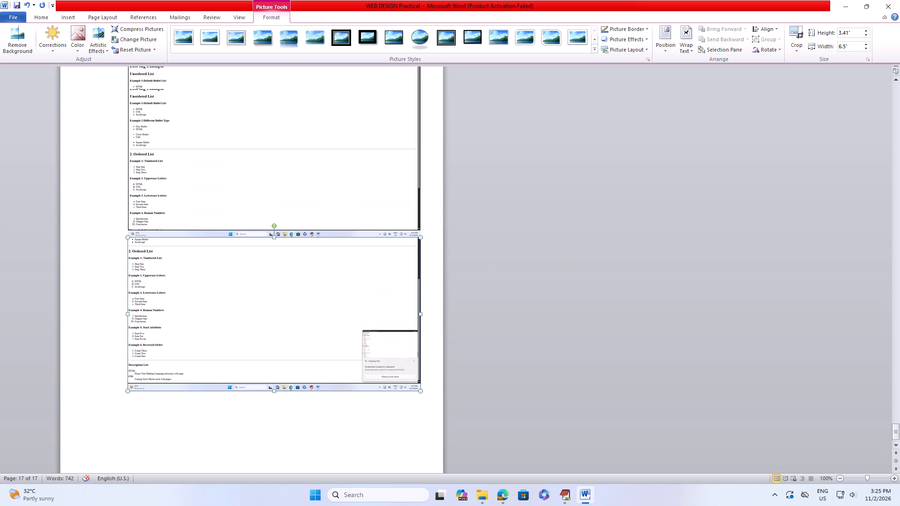
{"action": "scroll", "coordinate": [287, 271], "scroll_direction": "up", "scroll_amount": 5}
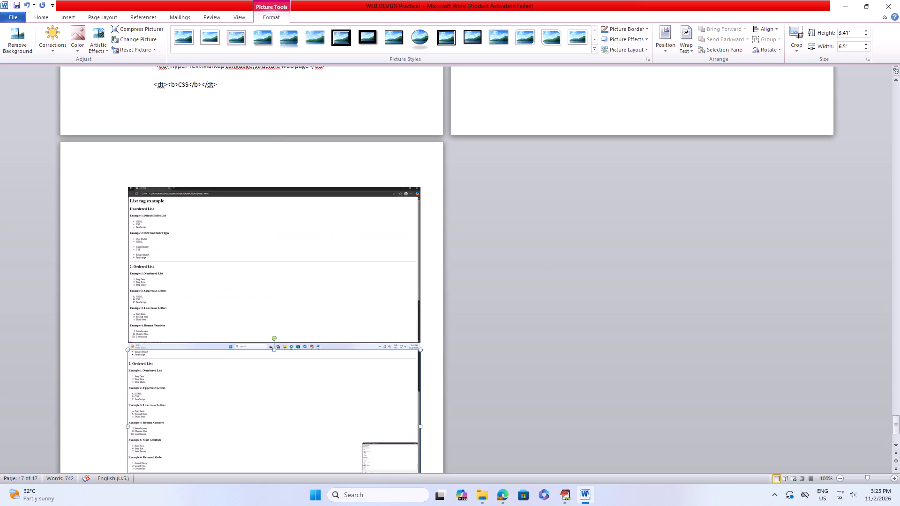
{"action": "scroll", "coordinate": [287, 271], "scroll_direction": "down", "scroll_amount": 10}
{"action": "scroll", "coordinate": [288, 264], "scroll_direction": "up", "scroll_amount": 20}
{"action": "scroll", "coordinate": [288, 264], "scroll_direction": "up", "scroll_amount": 9}
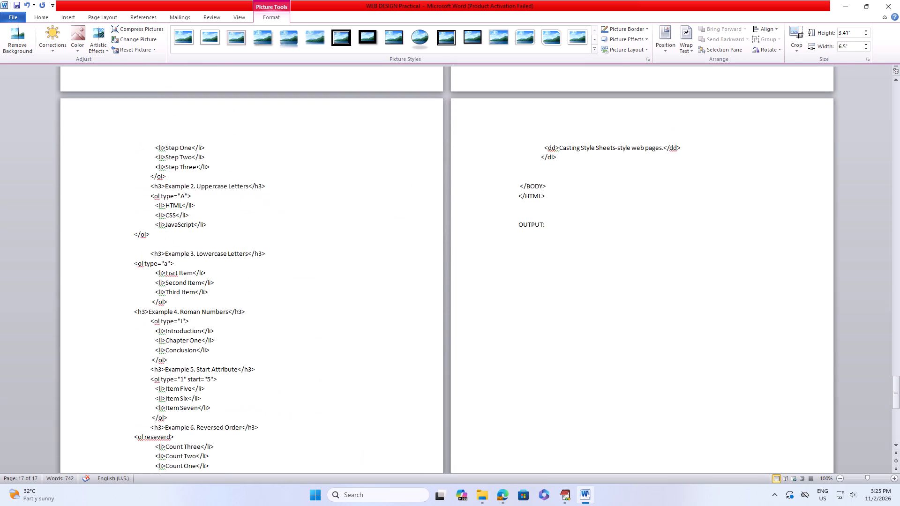
{"action": "scroll", "coordinate": [280, 177], "scroll_direction": "up", "scroll_amount": 8}
{"action": "scroll", "coordinate": [280, 177], "scroll_direction": "down", "scroll_amount": 3}
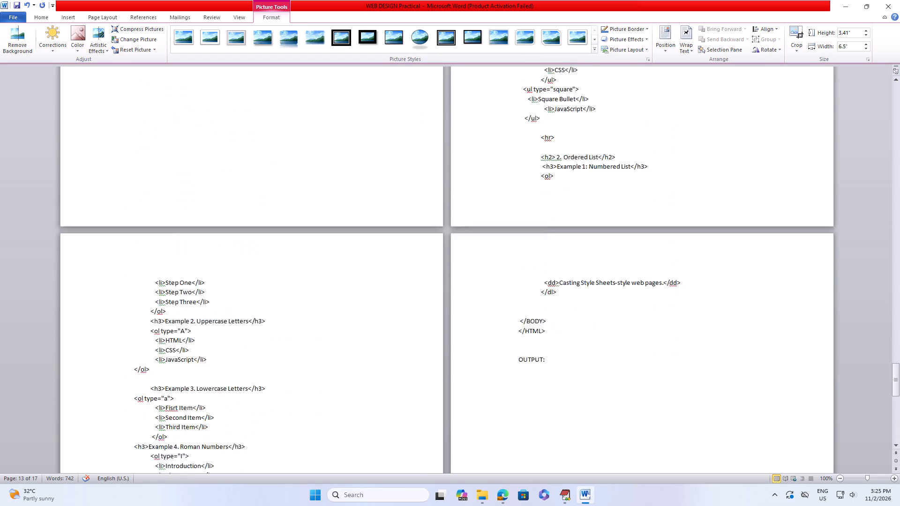
{"action": "scroll", "coordinate": [280, 177], "scroll_direction": "down", "scroll_amount": 19}
{"action": "scroll", "coordinate": [280, 177], "scroll_direction": "down", "scroll_amount": 4}
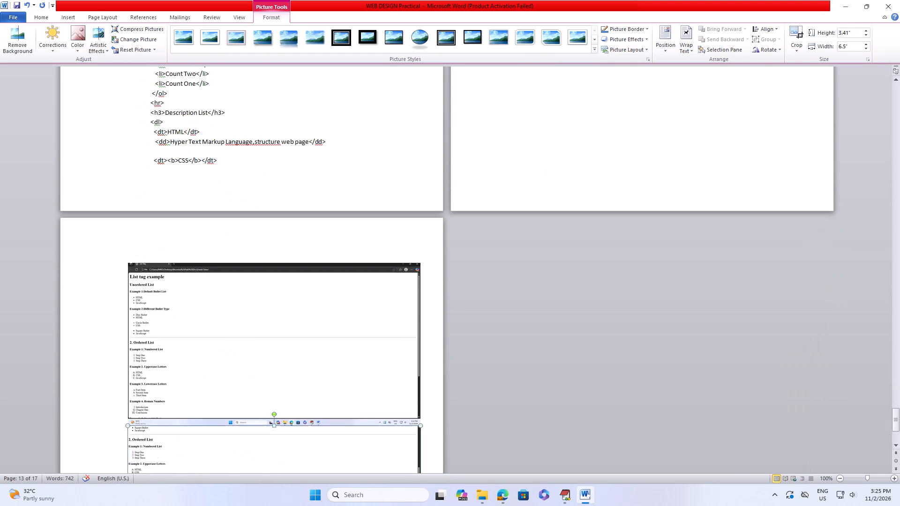
{"action": "scroll", "coordinate": [280, 177], "scroll_direction": "down", "scroll_amount": 6}
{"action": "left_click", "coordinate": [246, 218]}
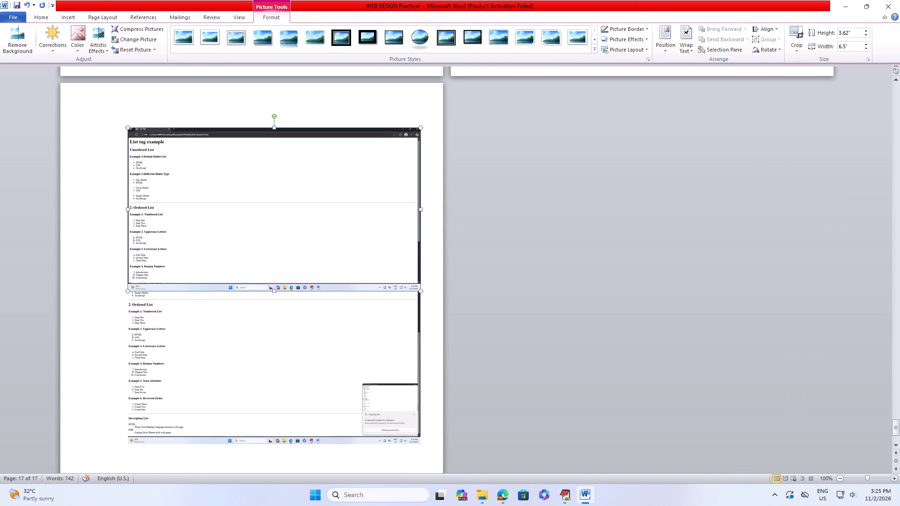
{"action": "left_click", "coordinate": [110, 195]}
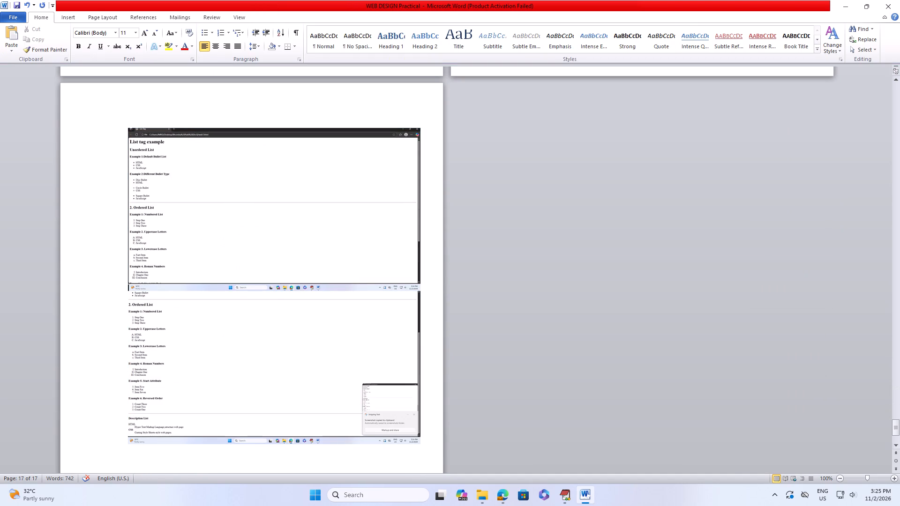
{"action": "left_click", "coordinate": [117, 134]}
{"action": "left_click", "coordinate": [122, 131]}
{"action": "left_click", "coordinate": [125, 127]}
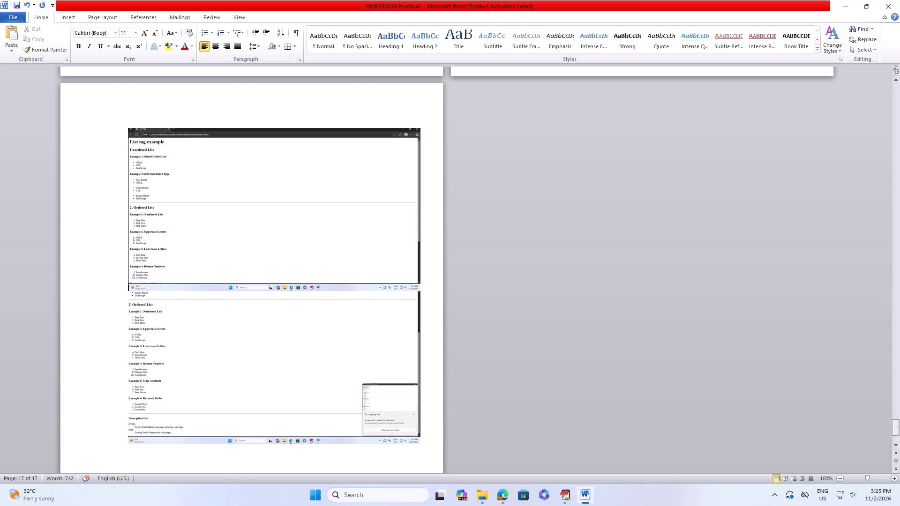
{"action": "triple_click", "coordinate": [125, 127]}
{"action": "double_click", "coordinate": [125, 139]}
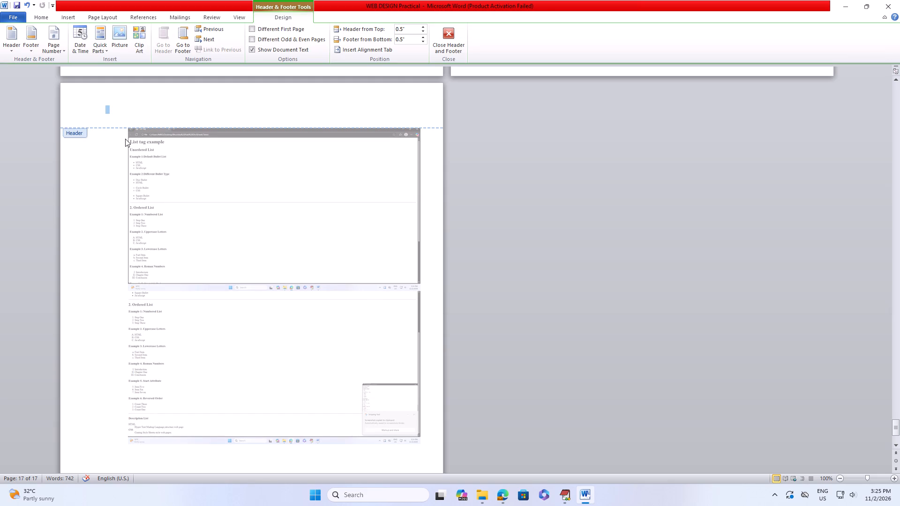
Copy and delete the "OUTPUT:" heading below </HTML>, adjust the empty lines there, and paste the heading back above the screenshots.
{"action": "scroll", "coordinate": [125, 139], "scroll_direction": "up", "scroll_amount": 11}
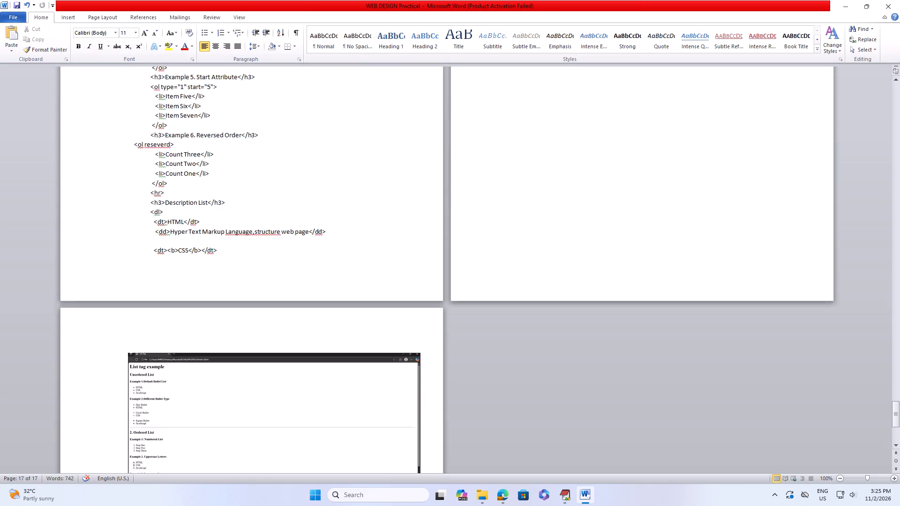
{"action": "scroll", "coordinate": [125, 139], "scroll_direction": "up", "scroll_amount": 3}
{"action": "scroll", "coordinate": [513, 141], "scroll_direction": "up", "scroll_amount": 9}
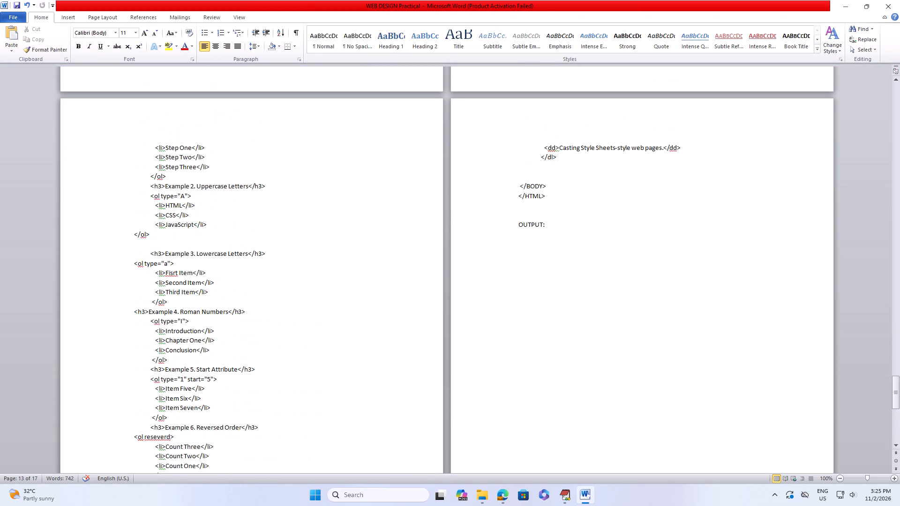
{"action": "left_click_drag", "start_coordinate": [546, 222], "coordinate": [509, 220]}
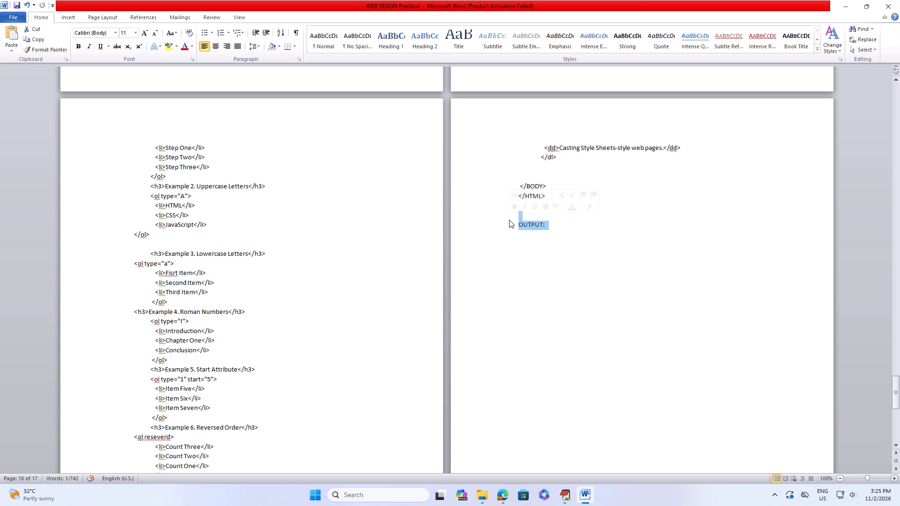
{"action": "key", "text": "ctrl+c"}
{"action": "key", "text": "Delete"}
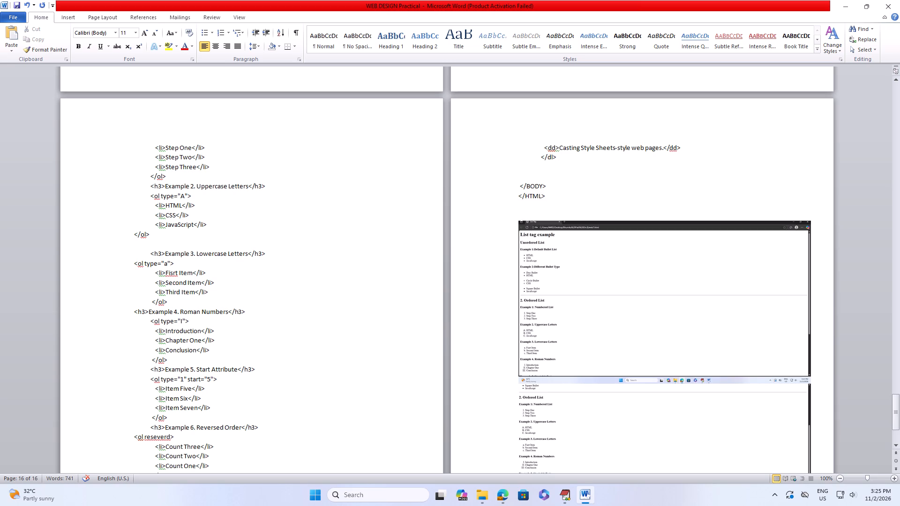
{"action": "key", "text": "Return"}
{"action": "key", "text": "Return"}
{"action": "scroll", "coordinate": [551, 215], "scroll_direction": "up", "scroll_amount": 1}
{"action": "scroll", "coordinate": [551, 215], "scroll_direction": "down", "scroll_amount": 2}
{"action": "key", "text": "Return"}
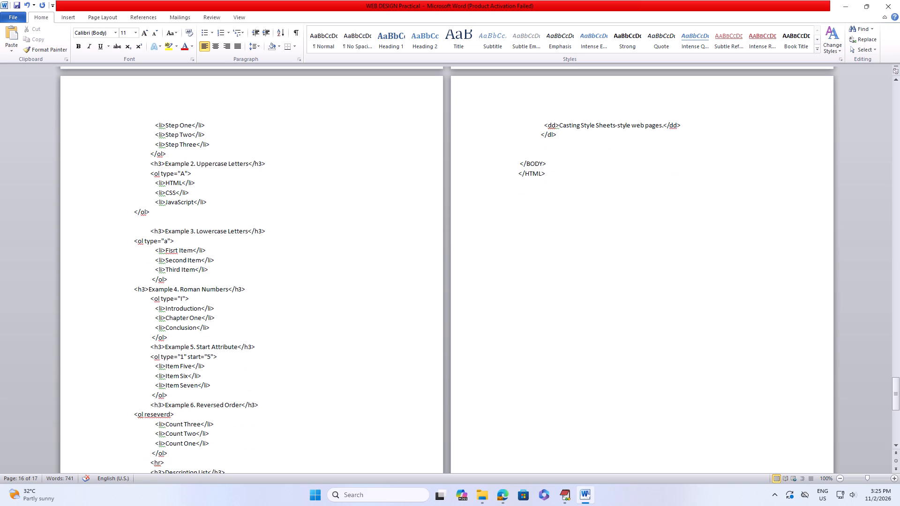
{"action": "key", "text": "BackSpace"}
{"action": "key", "text": "BackSpace"}
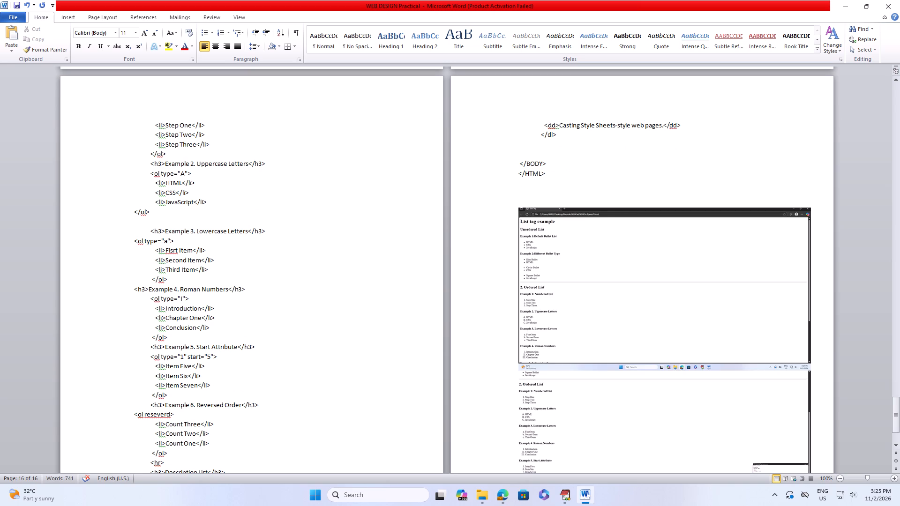
{"action": "key", "text": "BackSpace"}
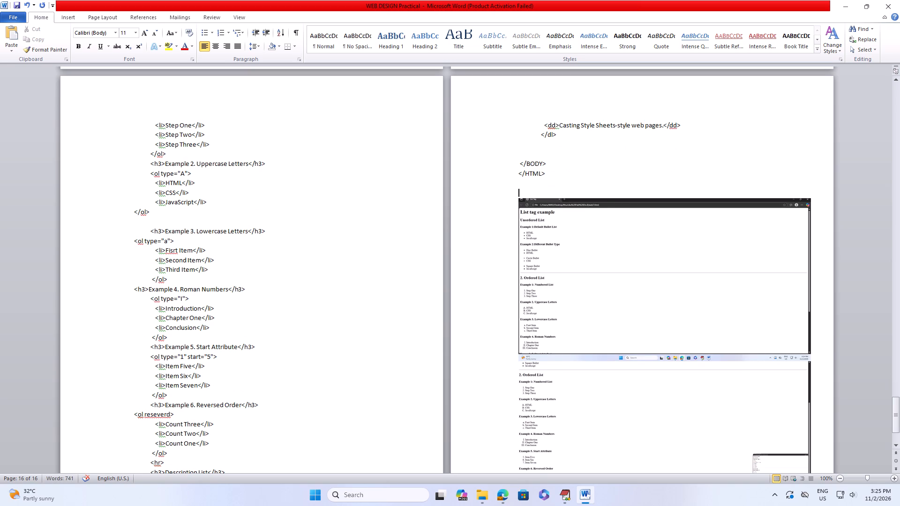
{"action": "key", "text": "ctrl+v"}
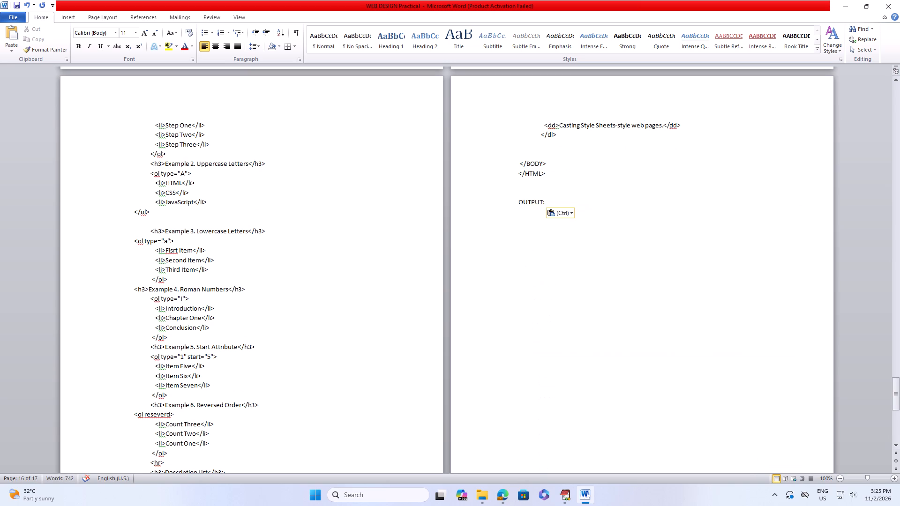
Reduce the spacing between </HTML> and "OUTPUT:" to a single empty line.
{"action": "left_click", "coordinate": [515, 196]}
{"action": "key", "text": "BackSpace"}
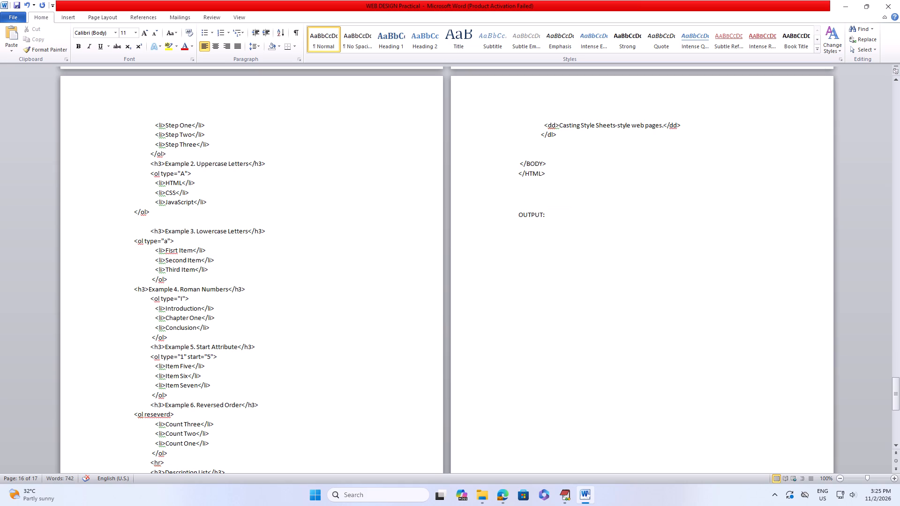
{"action": "key", "text": "BackSpace"}
{"action": "key", "text": "BackSpace"}
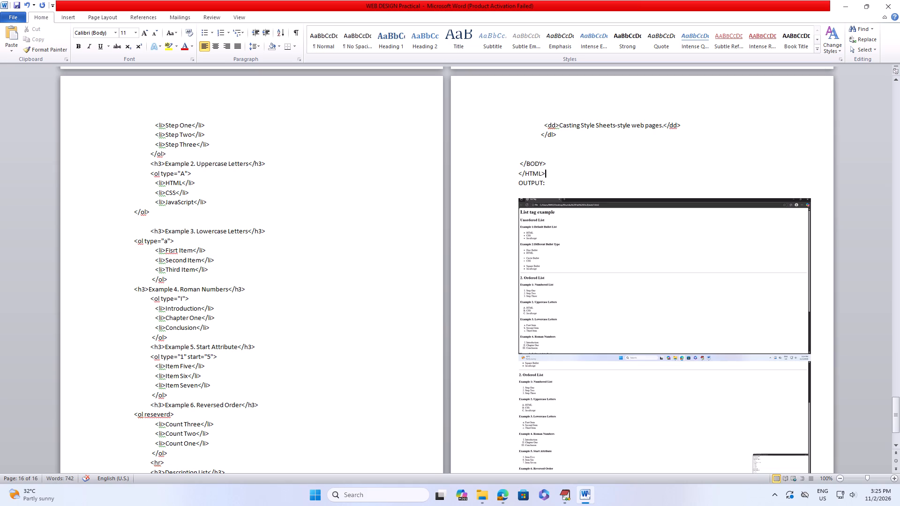
{"action": "key", "text": "Return"}
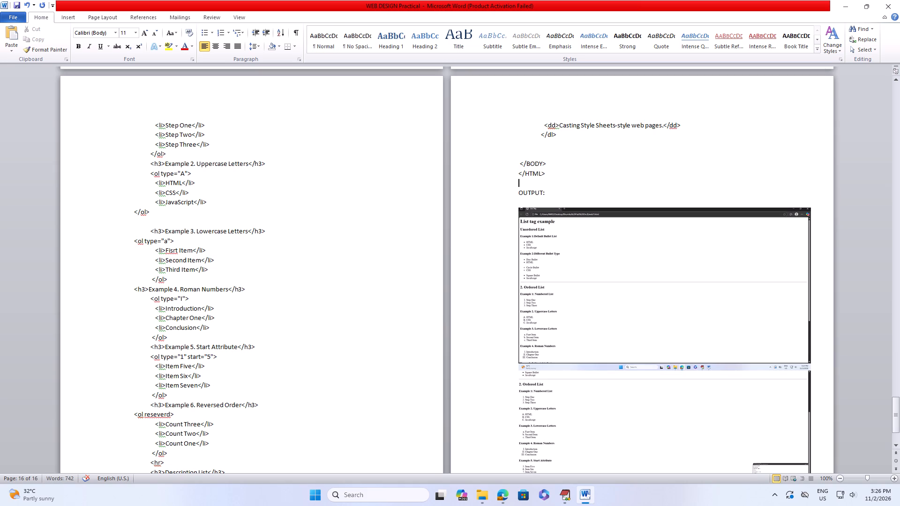
Review the layout of the output screenshots, the list-tag code and the earlier assignments back to the document's first page.
{"action": "scroll", "coordinate": [549, 177], "scroll_direction": "down", "scroll_amount": 11}
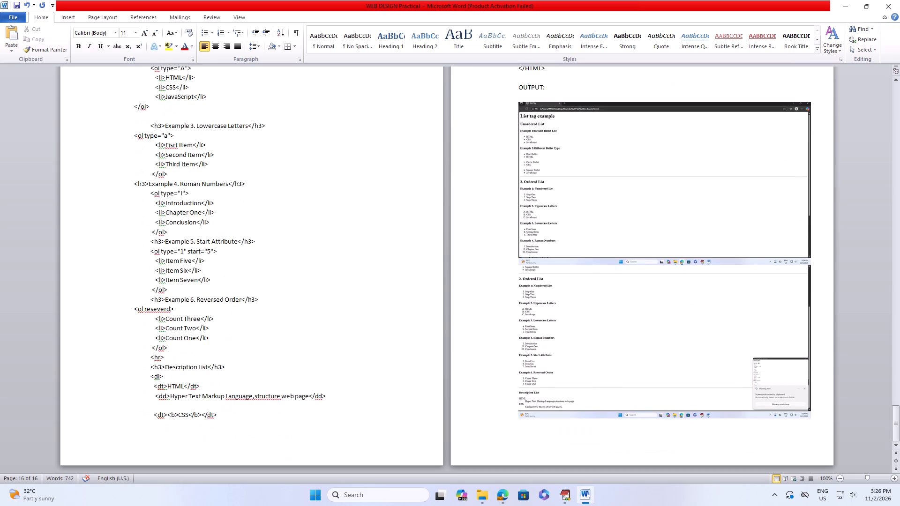
{"action": "scroll", "coordinate": [490, 284], "scroll_direction": "down", "scroll_amount": 5}
{"action": "scroll", "coordinate": [621, 338], "scroll_direction": "down", "scroll_amount": 6}
{"action": "scroll", "coordinate": [409, 122], "scroll_direction": "up", "scroll_amount": 5}
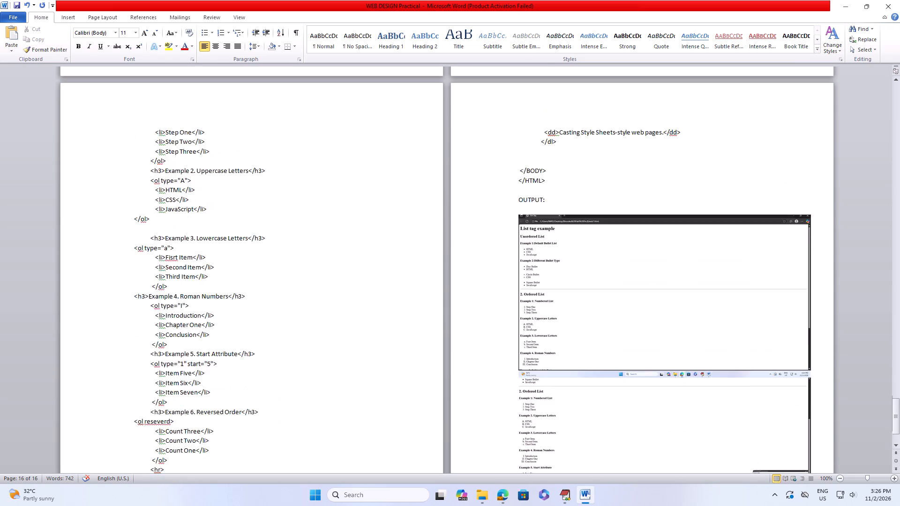
{"action": "scroll", "coordinate": [409, 122], "scroll_direction": "up", "scroll_amount": 7}
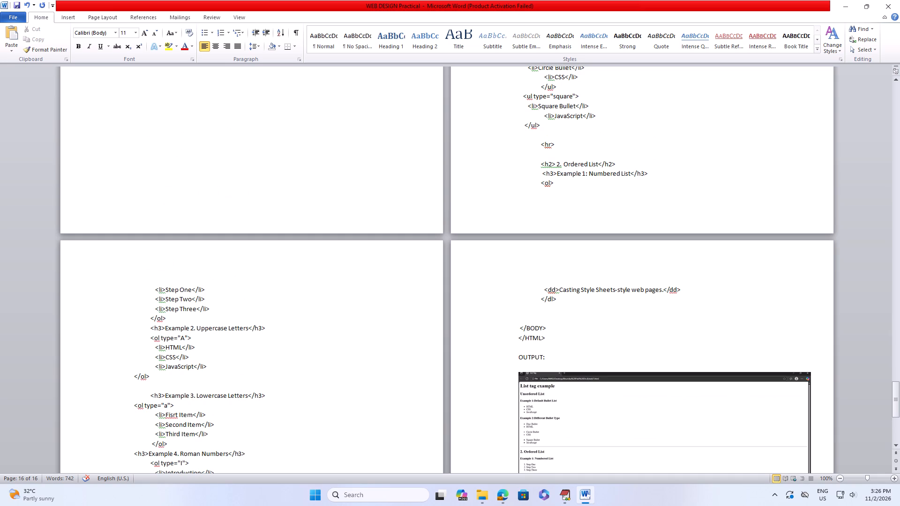
{"action": "scroll", "coordinate": [230, 89], "scroll_direction": "up", "scroll_amount": 6}
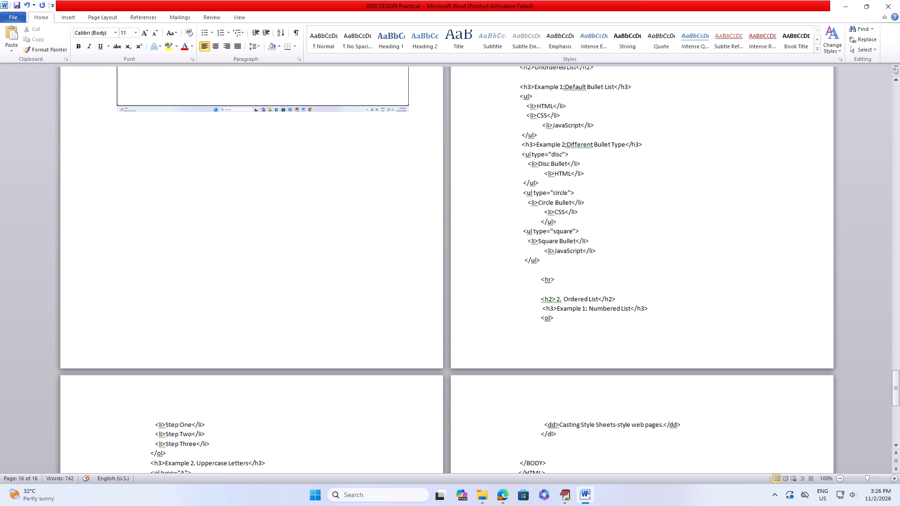
{"action": "scroll", "coordinate": [230, 89], "scroll_direction": "up", "scroll_amount": 5}
{"action": "scroll", "coordinate": [230, 89], "scroll_direction": "down", "scroll_amount": 5}
{"action": "scroll", "coordinate": [230, 89], "scroll_direction": "up", "scroll_amount": 6}
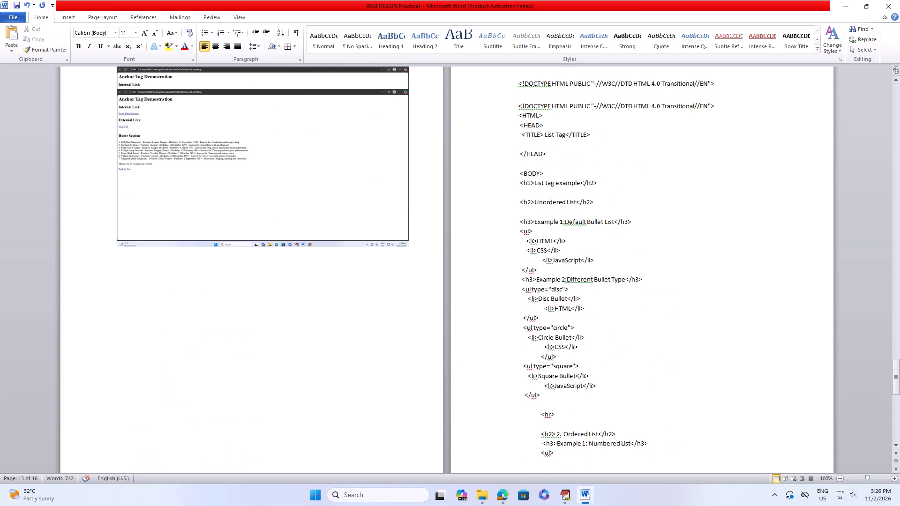
{"action": "scroll", "coordinate": [230, 89], "scroll_direction": "up", "scroll_amount": 19}
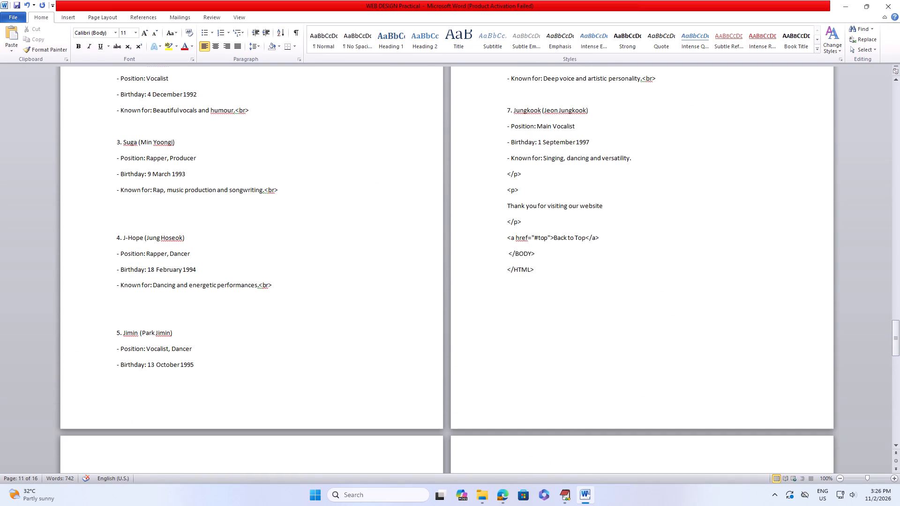
{"action": "scroll", "coordinate": [285, 122], "scroll_direction": "up", "scroll_amount": 20}
{"action": "scroll", "coordinate": [285, 122], "scroll_direction": "up", "scroll_amount": 6}
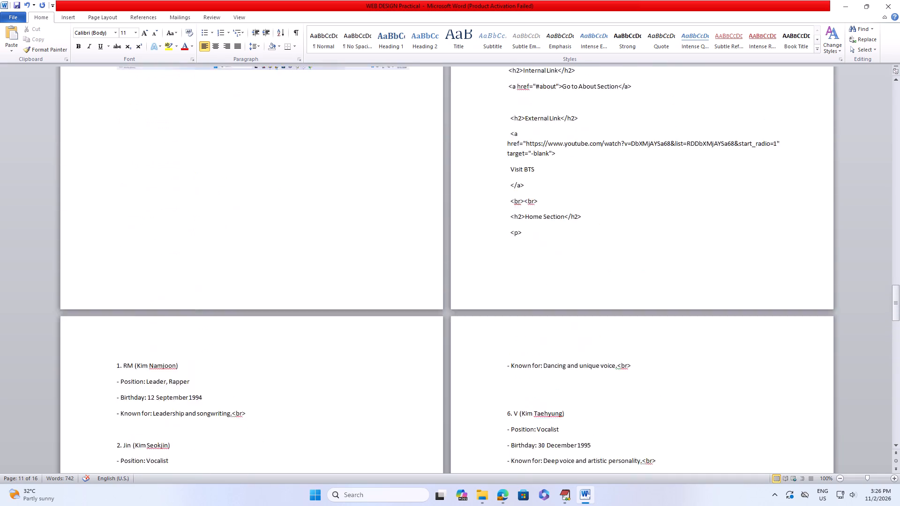
{"action": "scroll", "coordinate": [286, 103], "scroll_direction": "up", "scroll_amount": 12}
{"action": "scroll", "coordinate": [286, 103], "scroll_direction": "up", "scroll_amount": 20}
{"action": "scroll", "coordinate": [330, 0], "scroll_direction": "up", "scroll_amount": 10}
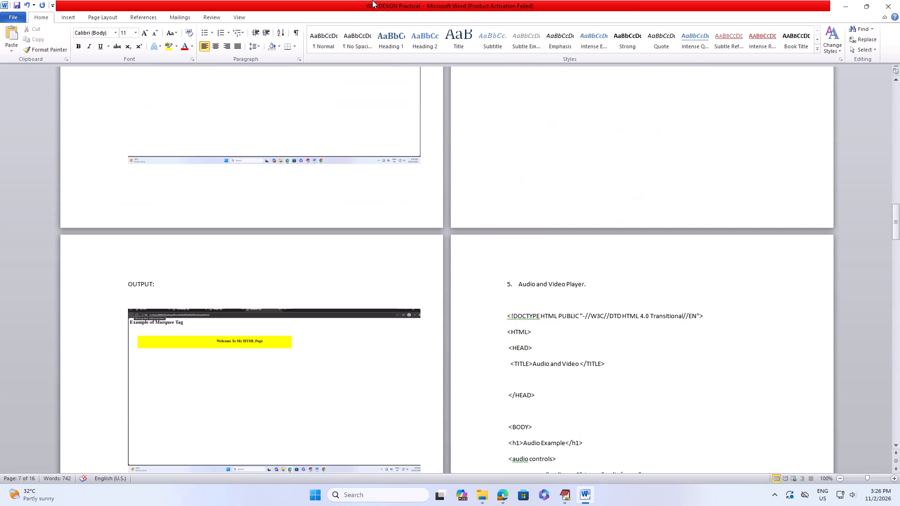
{"action": "scroll", "coordinate": [372, 0], "scroll_direction": "up", "scroll_amount": 8}
{"action": "scroll", "coordinate": [278, 397], "scroll_direction": "up", "scroll_amount": 20}
{"action": "scroll", "coordinate": [278, 397], "scroll_direction": "up", "scroll_amount": 9}
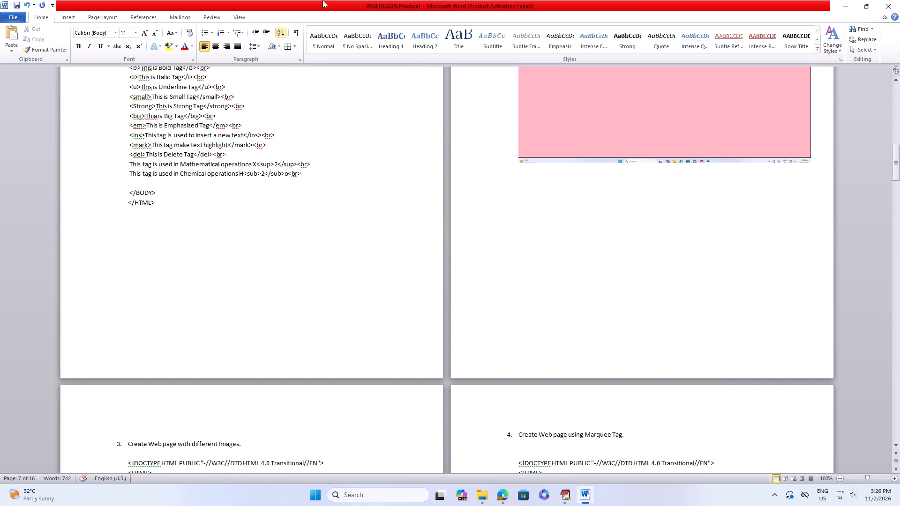
{"action": "scroll", "coordinate": [365, 0], "scroll_direction": "up", "scroll_amount": 20}
{"action": "scroll", "coordinate": [365, 0], "scroll_direction": "up", "scroll_amount": 17}
{"action": "scroll", "coordinate": [272, 505], "scroll_direction": "down", "scroll_amount": 1}
{"action": "scroll", "coordinate": [273, 480], "scroll_direction": "up", "scroll_amount": 1}
{"action": "scroll", "coordinate": [354, 255], "scroll_direction": "up", "scroll_amount": 12}
{"action": "scroll", "coordinate": [352, 226], "scroll_direction": "up", "scroll_amount": 18}
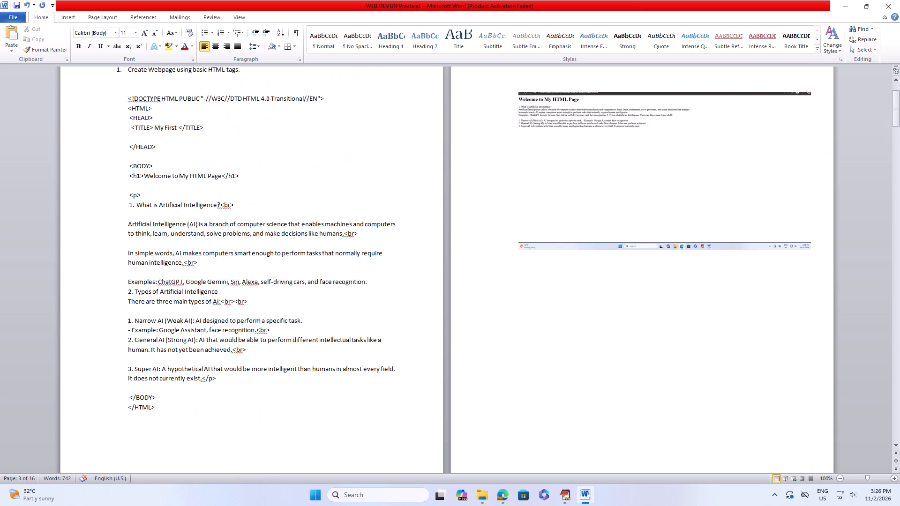
{"action": "scroll", "coordinate": [356, 221], "scroll_direction": "up", "scroll_amount": 12}
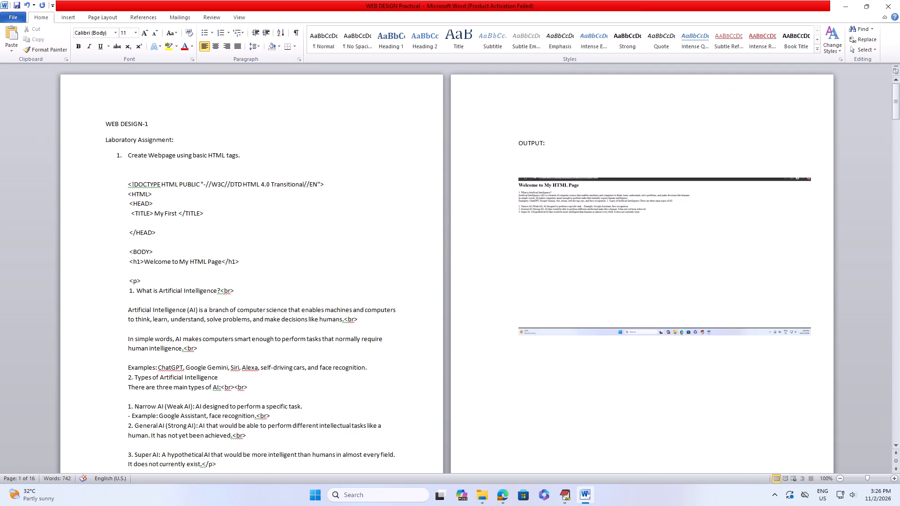
Format the title "WEB DESIGN-1" in Algerian, centred, at size 48.
{"action": "left_click_drag", "start_coordinate": [157, 124], "coordinate": [105, 113]}
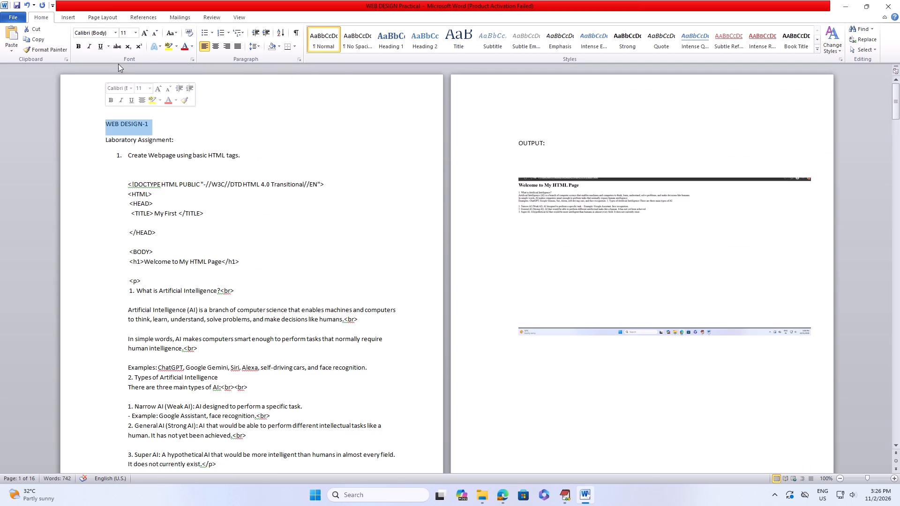
{"action": "left_click", "coordinate": [116, 32]}
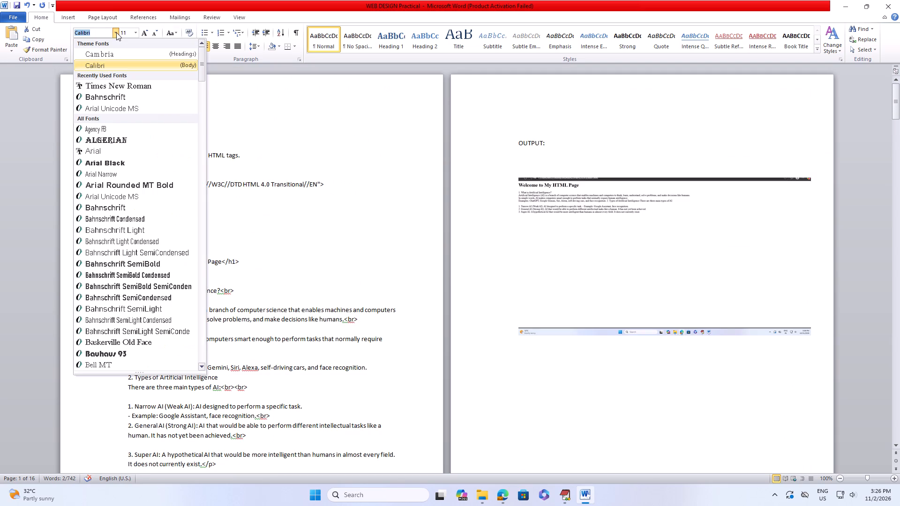
{"action": "left_click", "coordinate": [112, 143]}
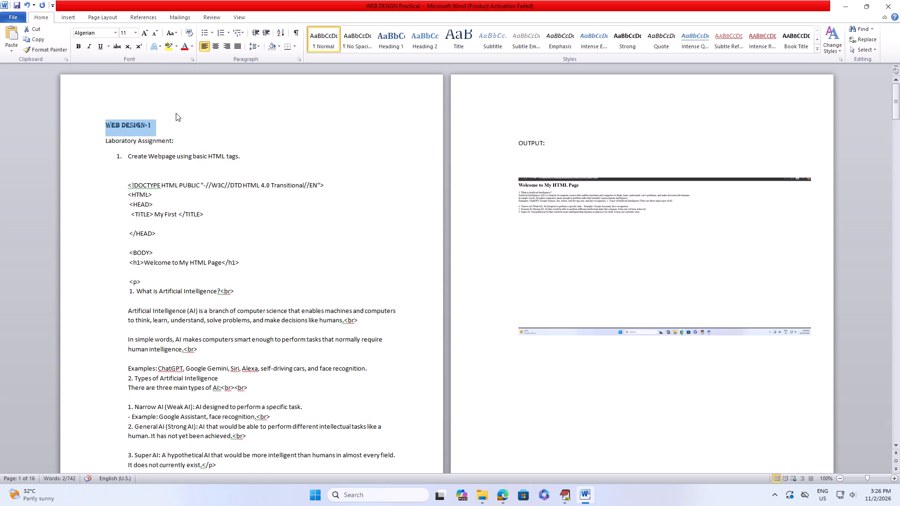
{"action": "left_click", "coordinate": [220, 51]}
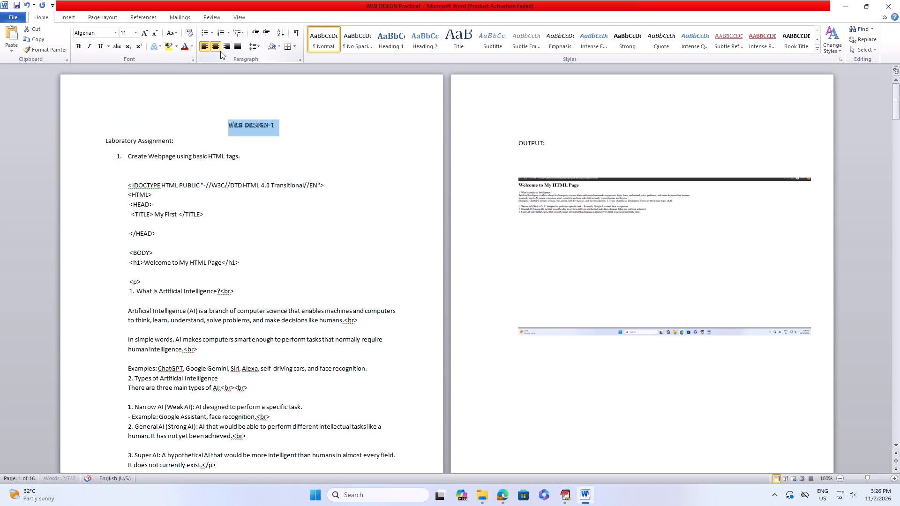
{"action": "left_click", "coordinate": [134, 35]}
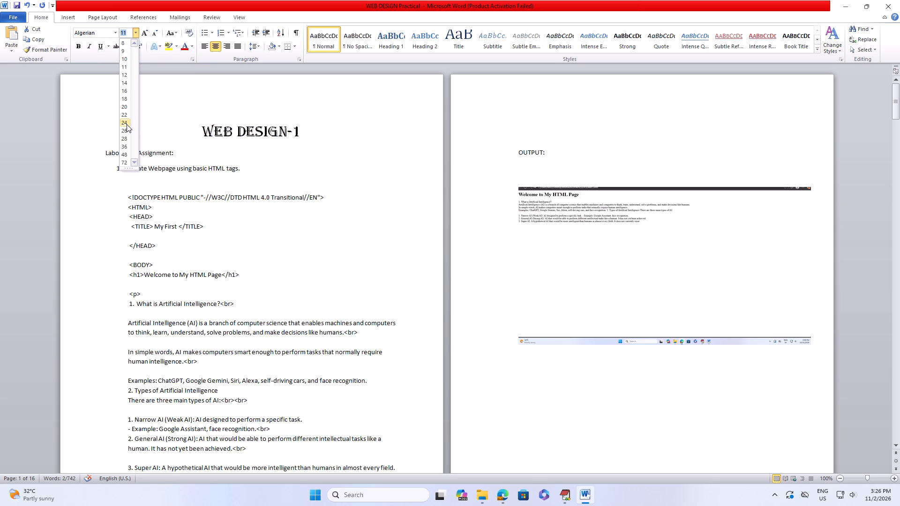
{"action": "left_click", "coordinate": [126, 153]}
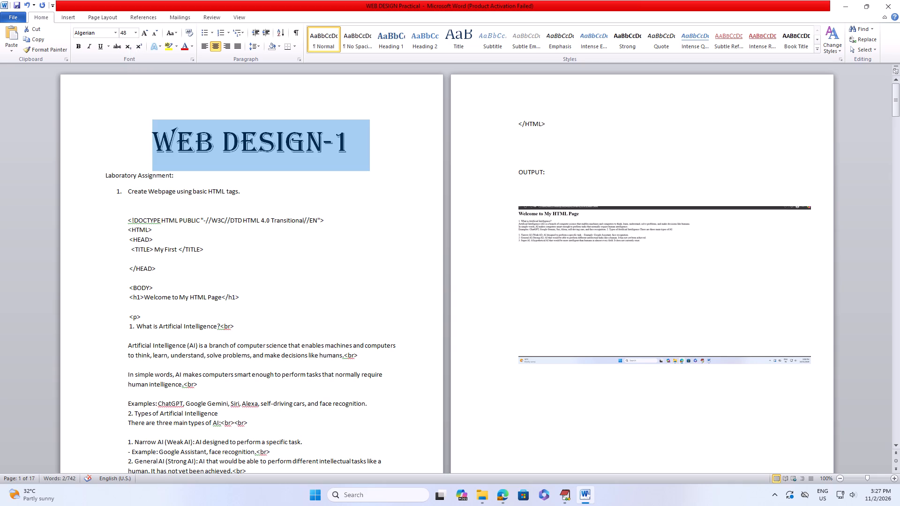
Format the "Laboratory Assignment:" heading on the first page in Arial Black at size 14.
{"action": "left_click", "coordinate": [180, 176]}
{"action": "left_click_drag", "start_coordinate": [174, 175], "coordinate": [110, 168]}
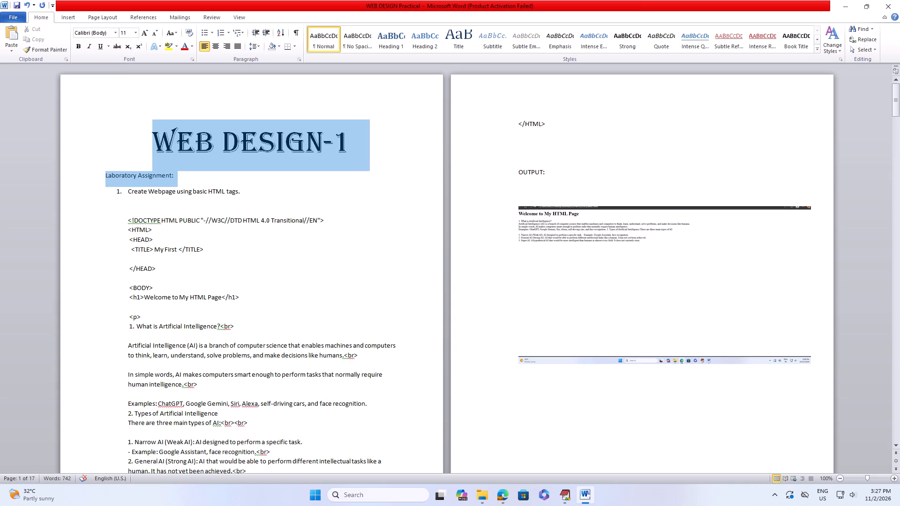
{"action": "left_click_drag", "start_coordinate": [110, 168], "coordinate": [110, 171]}
{"action": "left_click", "coordinate": [111, 171]}
{"action": "left_click_drag", "start_coordinate": [172, 175], "coordinate": [137, 175]}
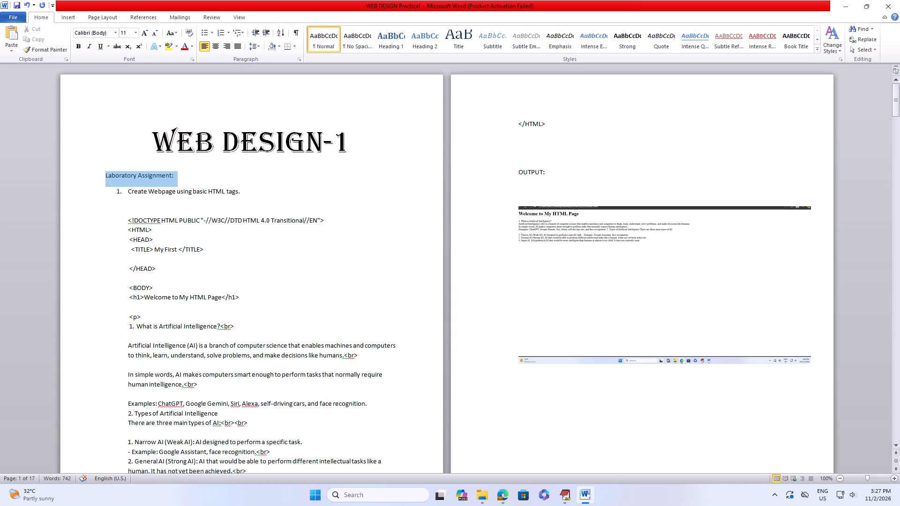
{"action": "left_click_drag", "start_coordinate": [137, 175], "coordinate": [105, 173]}
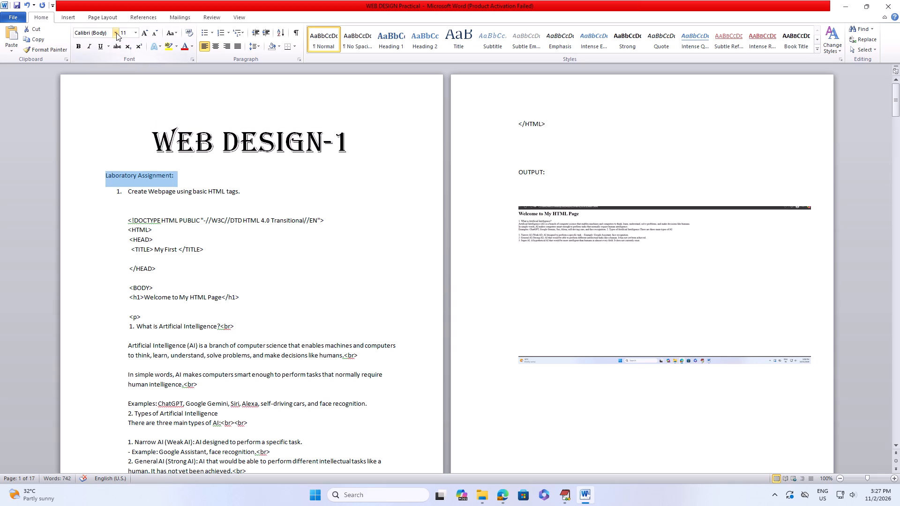
{"action": "left_click", "coordinate": [116, 33]}
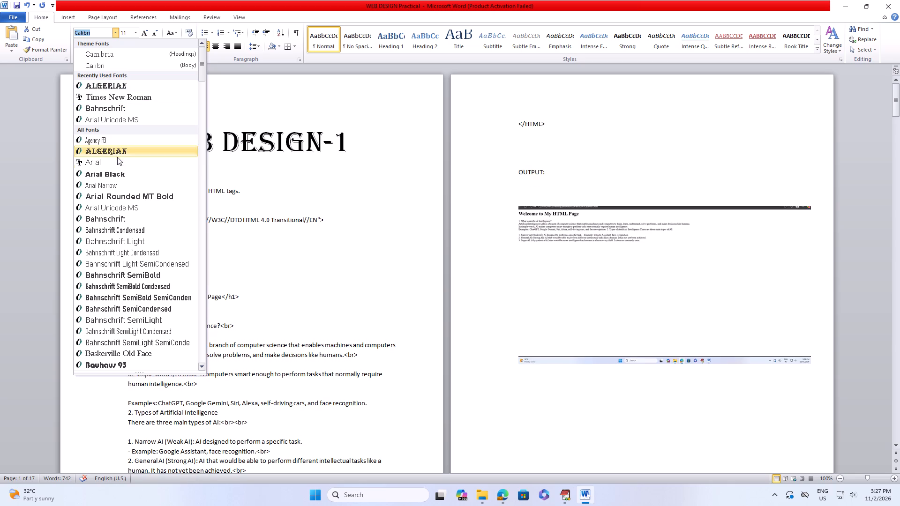
{"action": "left_click", "coordinate": [120, 174]}
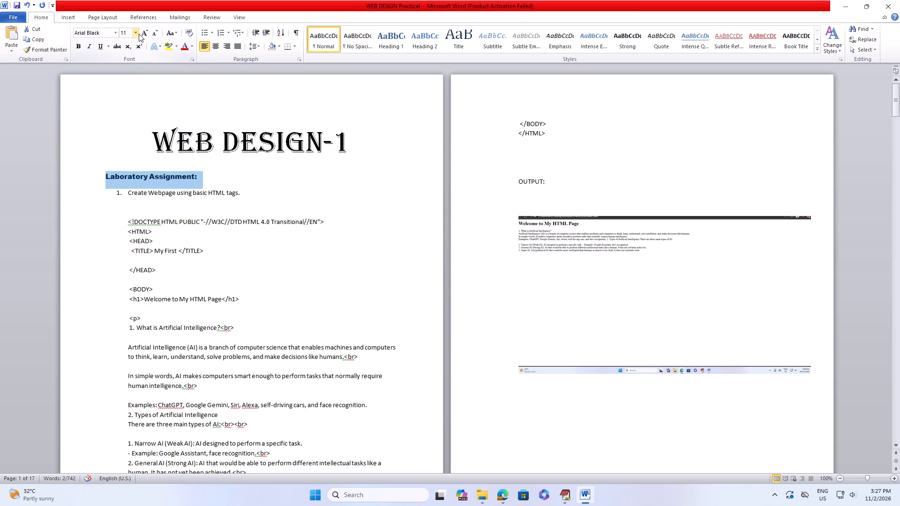
{"action": "left_click", "coordinate": [139, 34]}
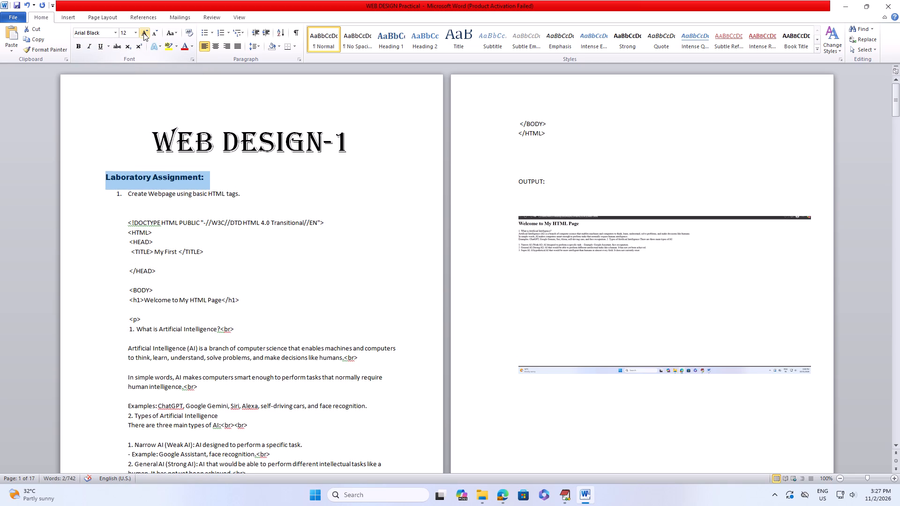
{"action": "left_click", "coordinate": [143, 33]}
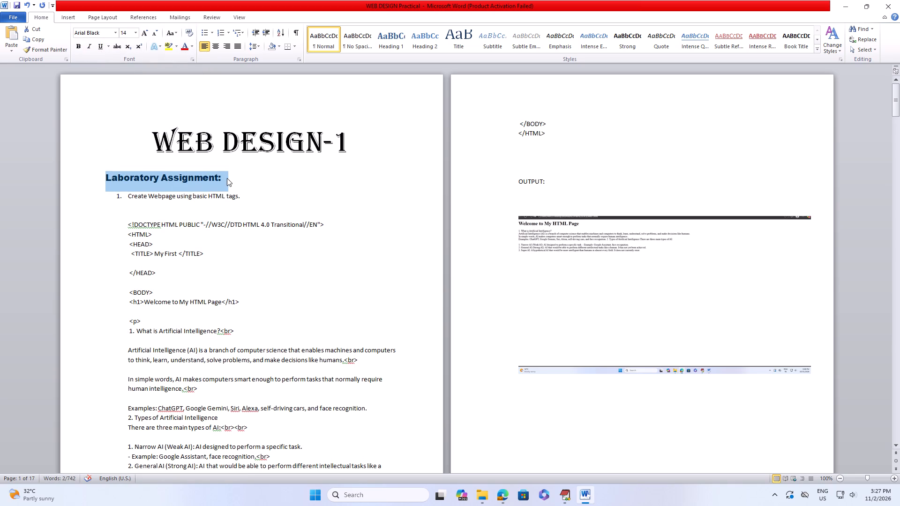
{"action": "left_click", "coordinate": [227, 178]}
Format the first assignment heading, "Create Webpage using basic HTML tags.", in bold Arial Narrow.
{"action": "left_click_drag", "start_coordinate": [224, 195], "coordinate": [133, 197]}
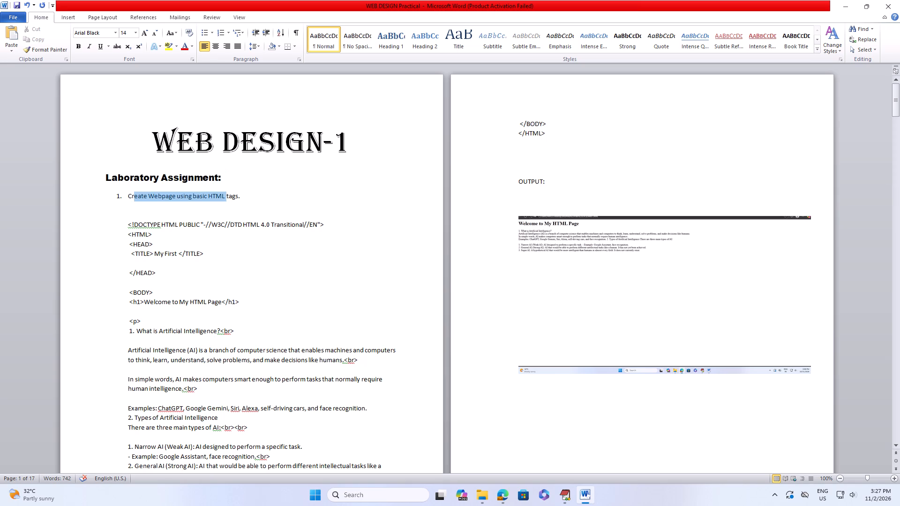
{"action": "left_click_drag", "start_coordinate": [133, 197], "coordinate": [129, 201]}
{"action": "left_click", "coordinate": [248, 196]}
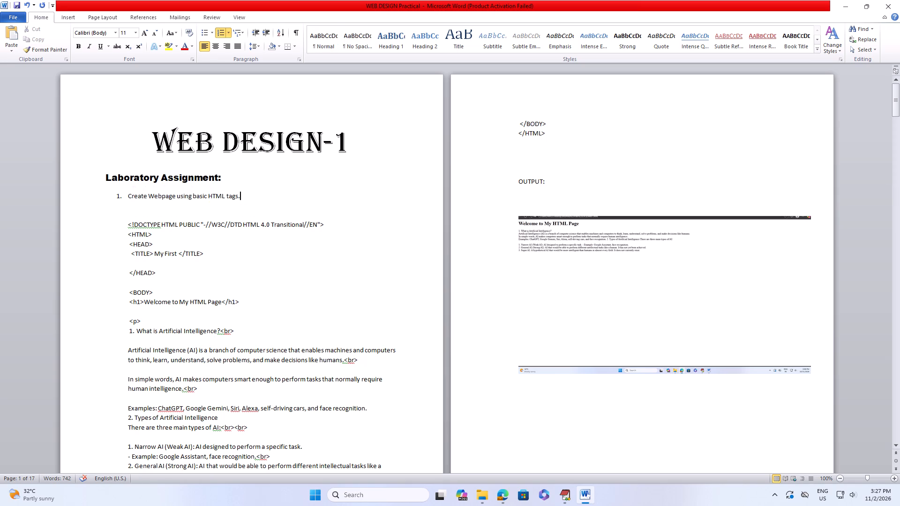
{"action": "left_click_drag", "start_coordinate": [242, 193], "coordinate": [107, 194]}
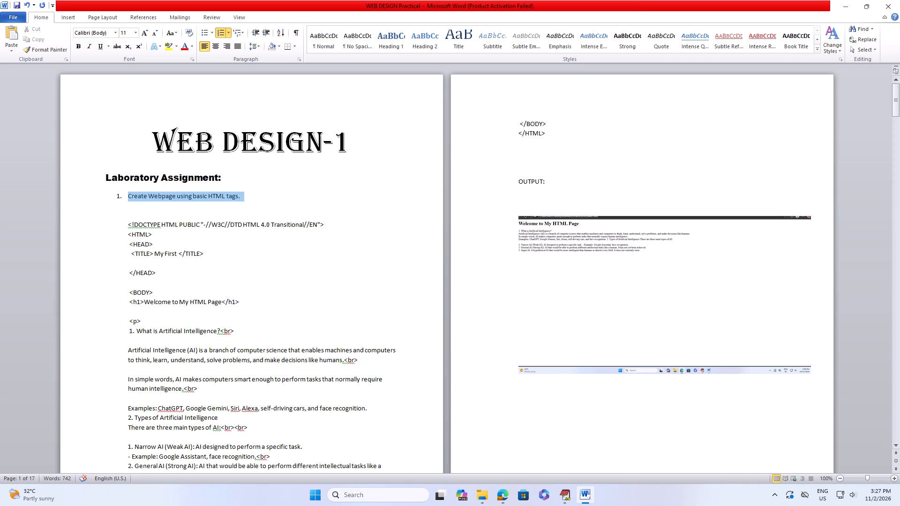
{"action": "left_click_drag", "start_coordinate": [107, 194], "coordinate": [100, 194]}
{"action": "left_click", "coordinate": [117, 31]}
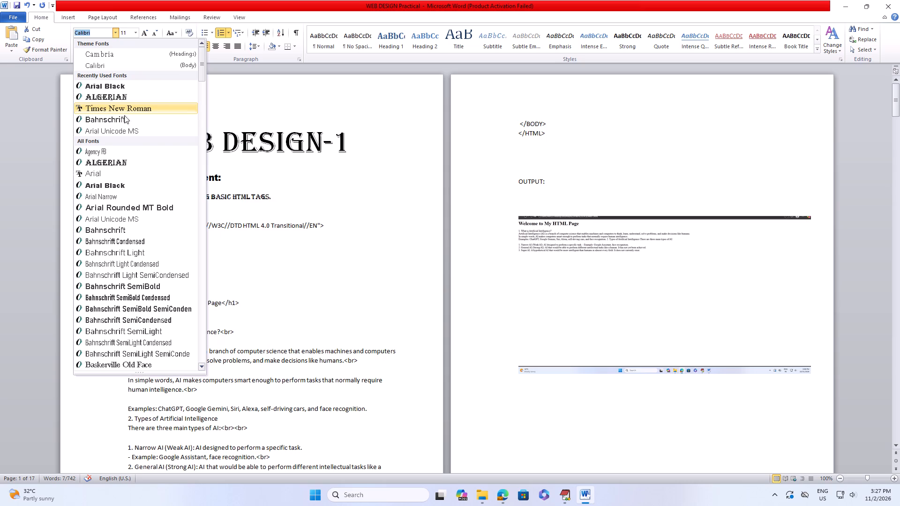
{"action": "left_click", "coordinate": [105, 200]}
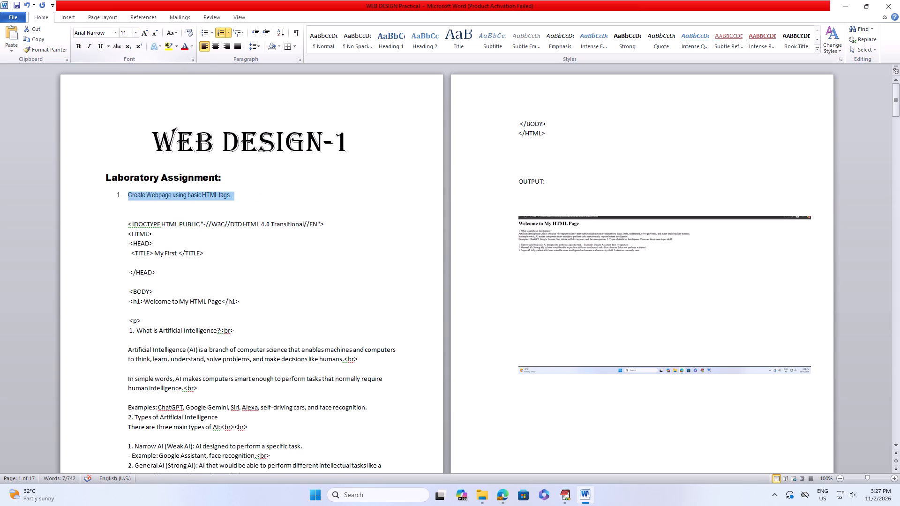
{"action": "left_click", "coordinate": [82, 48]}
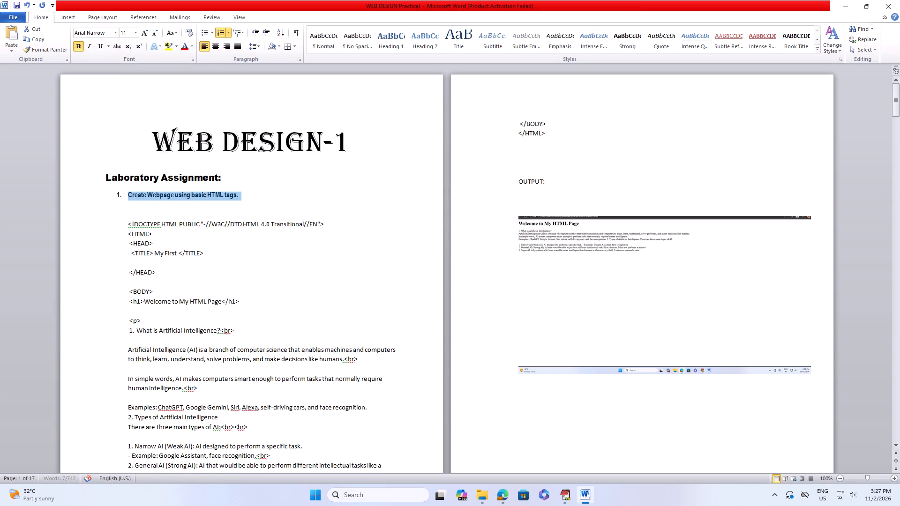
{"action": "left_click", "coordinate": [262, 205]}
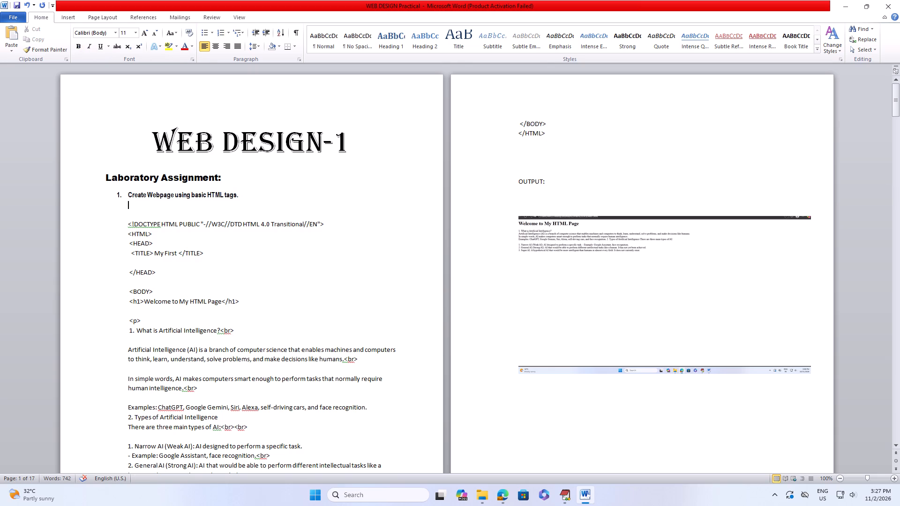
Format the first assignment's "OUTPUT:" heading in bold Arial Narrow at size 14.
{"action": "scroll", "coordinate": [270, 228], "scroll_direction": "down", "scroll_amount": 18}
{"action": "scroll", "coordinate": [270, 228], "scroll_direction": "up", "scroll_amount": 6}
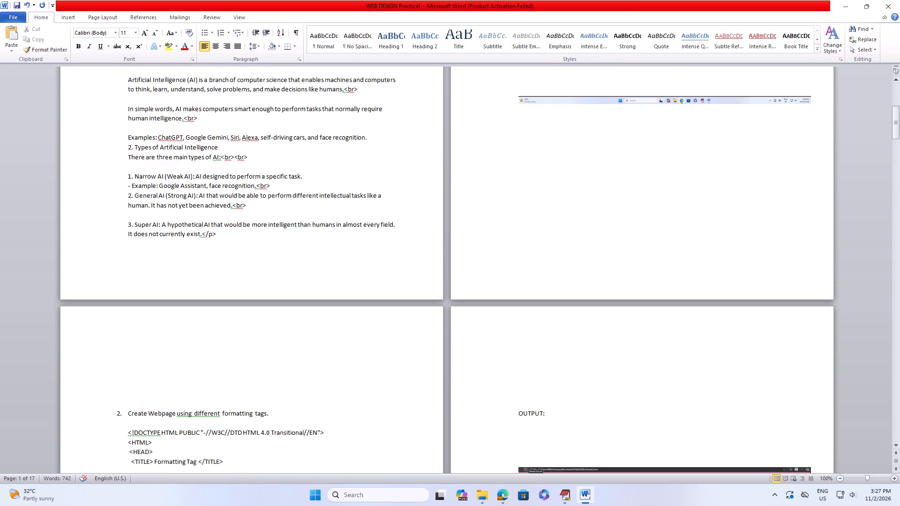
{"action": "scroll", "coordinate": [270, 228], "scroll_direction": "up", "scroll_amount": 16}
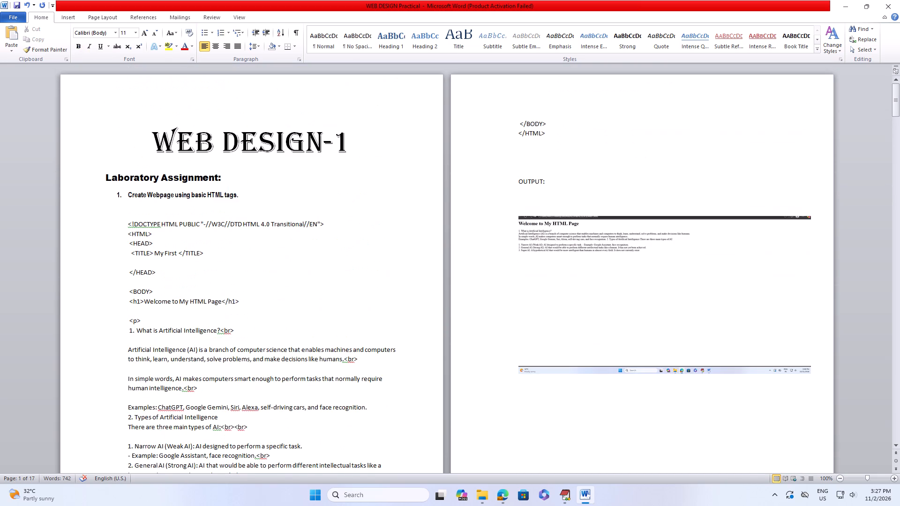
{"action": "left_click_drag", "start_coordinate": [550, 181], "coordinate": [506, 175]}
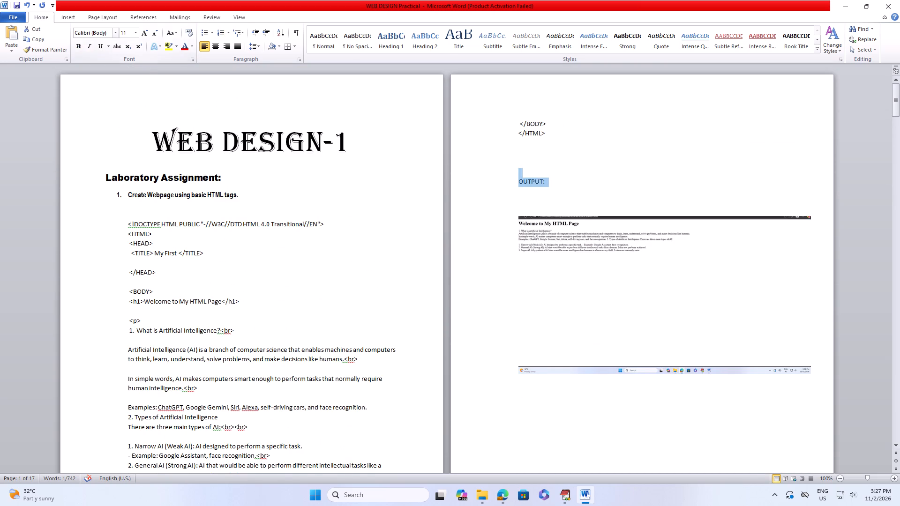
{"action": "left_click", "coordinate": [115, 36]}
{"action": "left_click", "coordinate": [115, 85]}
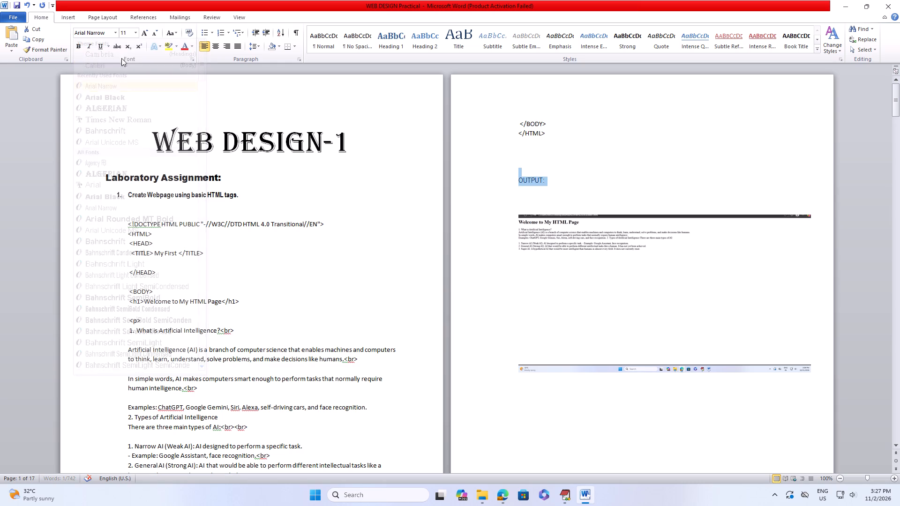
{"action": "left_click", "coordinate": [80, 46]}
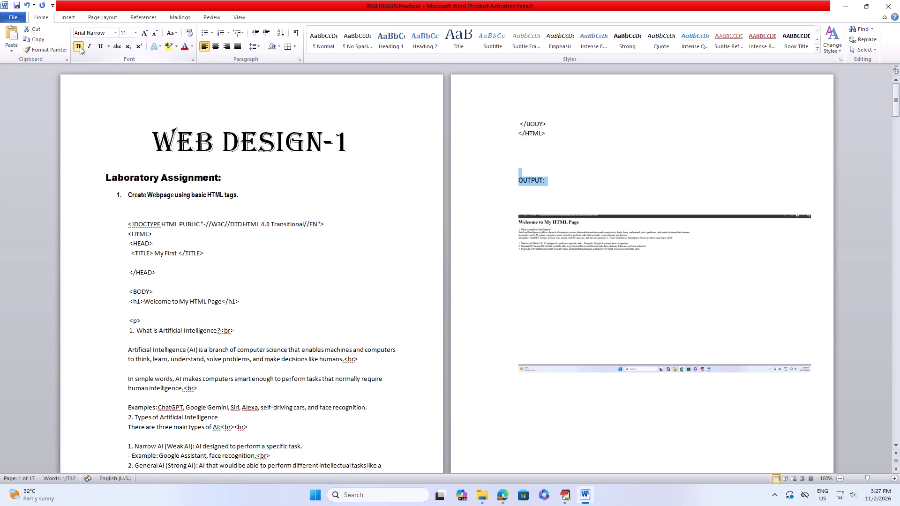
{"action": "left_click", "coordinate": [136, 36]}
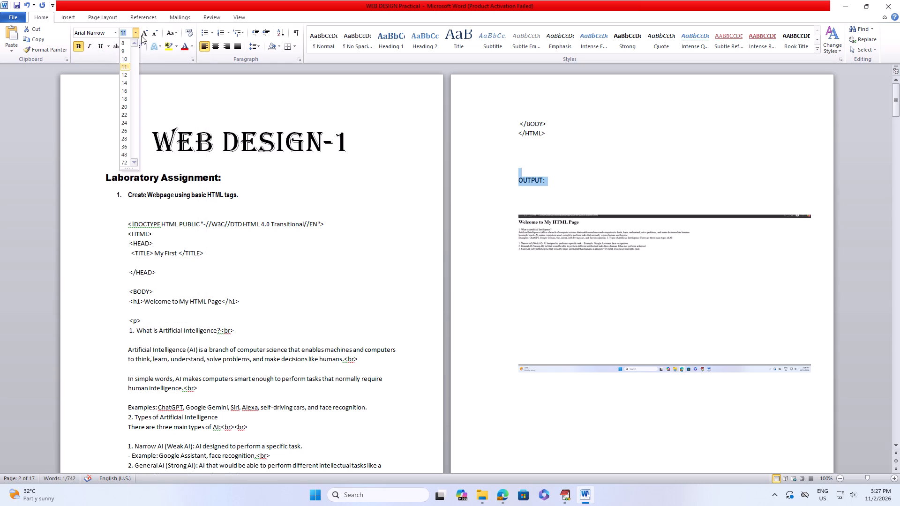
{"action": "left_click", "coordinate": [141, 36]}
{"action": "left_click", "coordinate": [141, 36]}
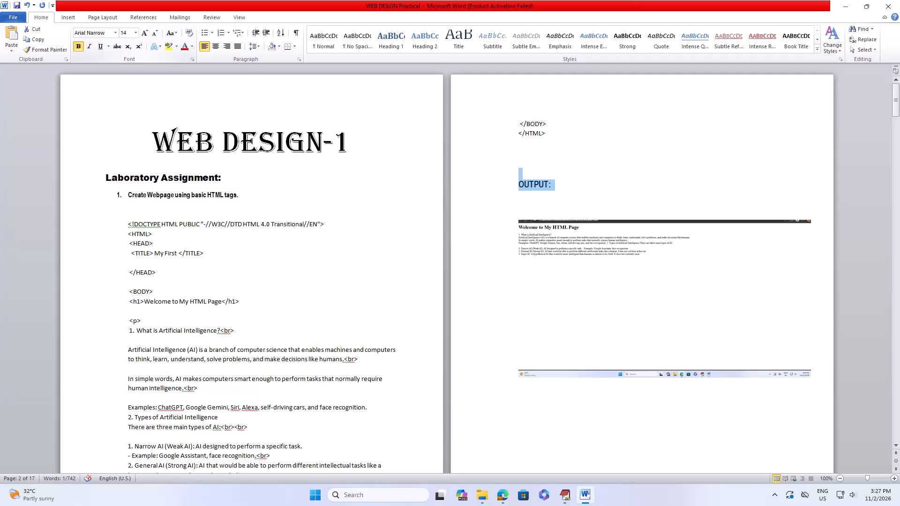
Delete surplus empty lines above the second assignment heading, "Create Webpage using different formatting tags.".
{"action": "scroll", "coordinate": [170, 108], "scroll_direction": "down", "scroll_amount": 17}
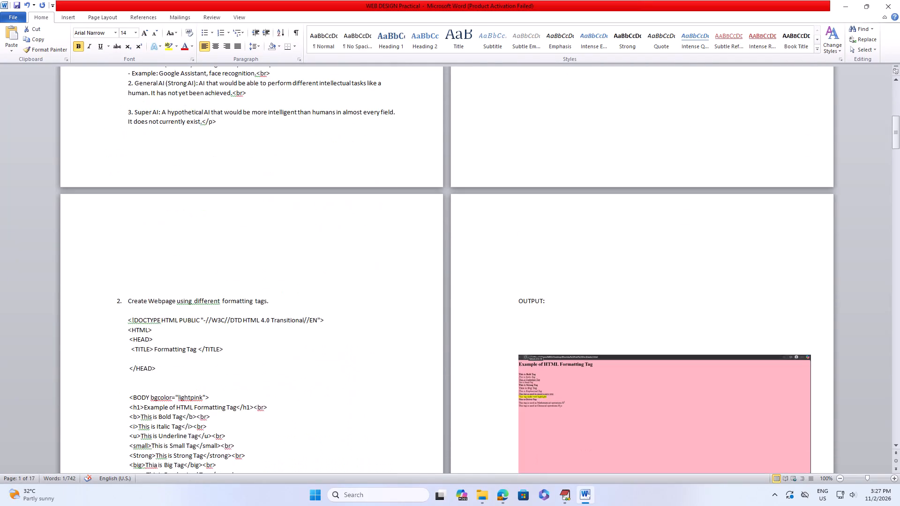
{"action": "scroll", "coordinate": [172, 114], "scroll_direction": "down", "scroll_amount": 5}
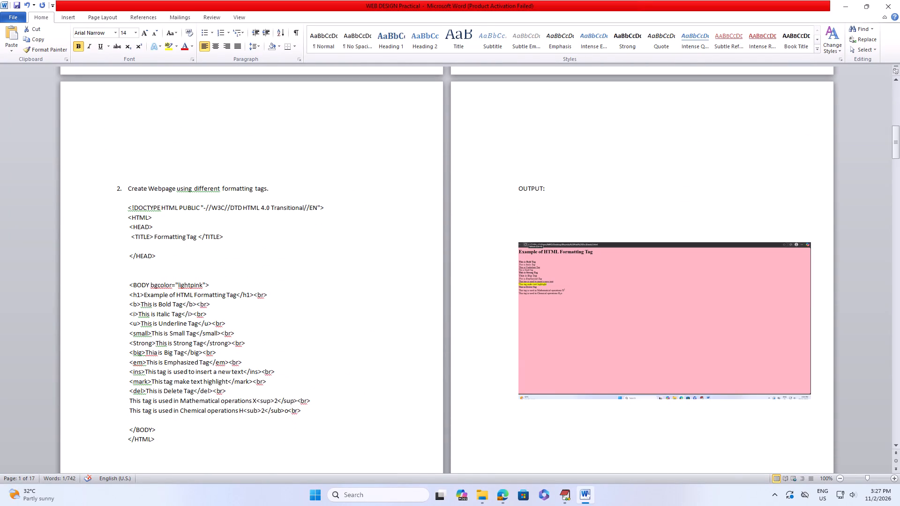
{"action": "left_click", "coordinate": [132, 162]}
{"action": "key", "text": "BackSpace"}
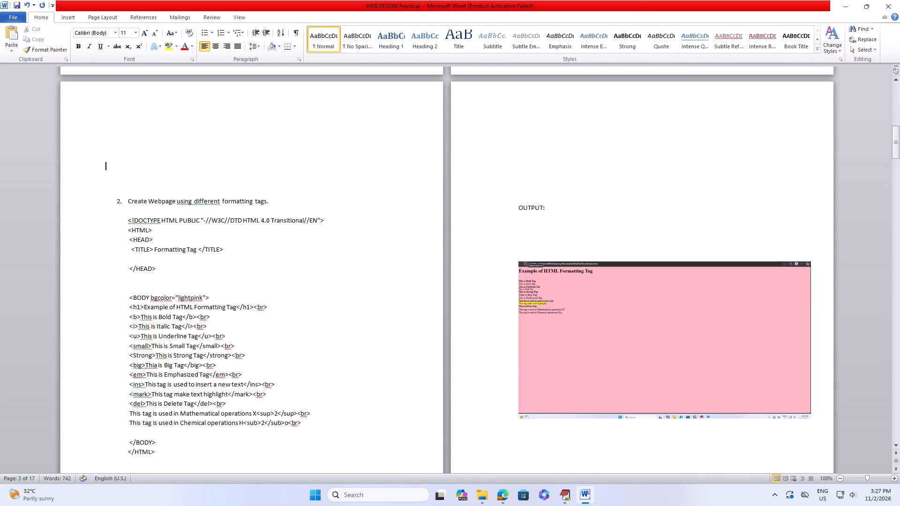
{"action": "key", "text": "BackSpace"}
{"action": "key", "text": "BackSpace"}
{"action": "key", "text": "BackSpace"}
{"action": "key", "text": "BackSpace"}
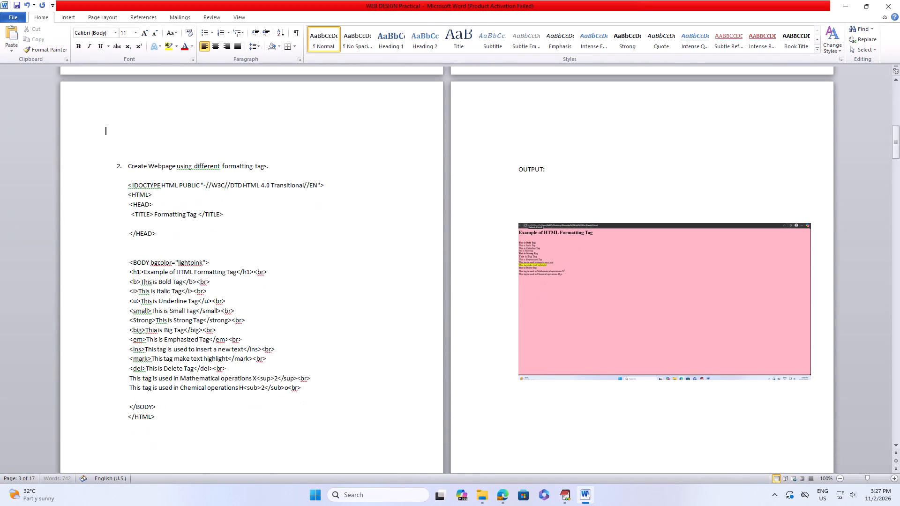
{"action": "key", "text": "BackSpace"}
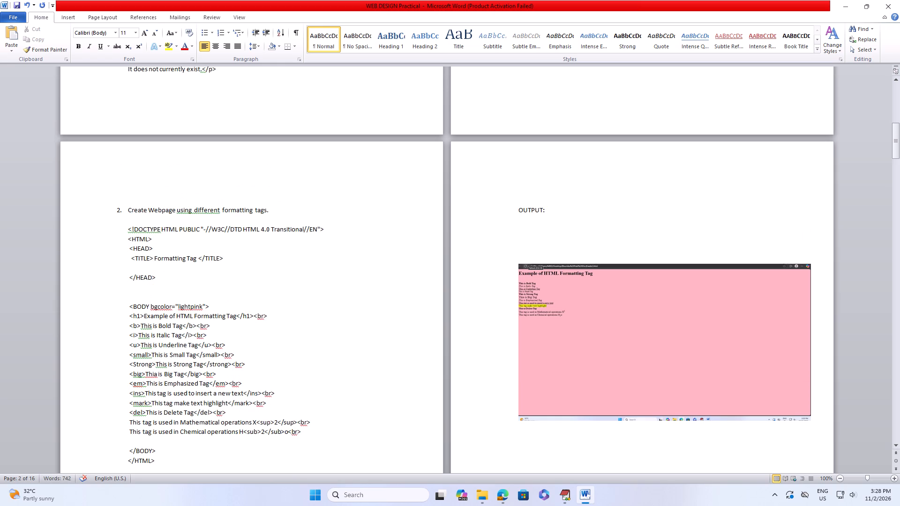
{"action": "left_click", "coordinate": [112, 206]}
{"action": "left_click", "coordinate": [117, 208]}
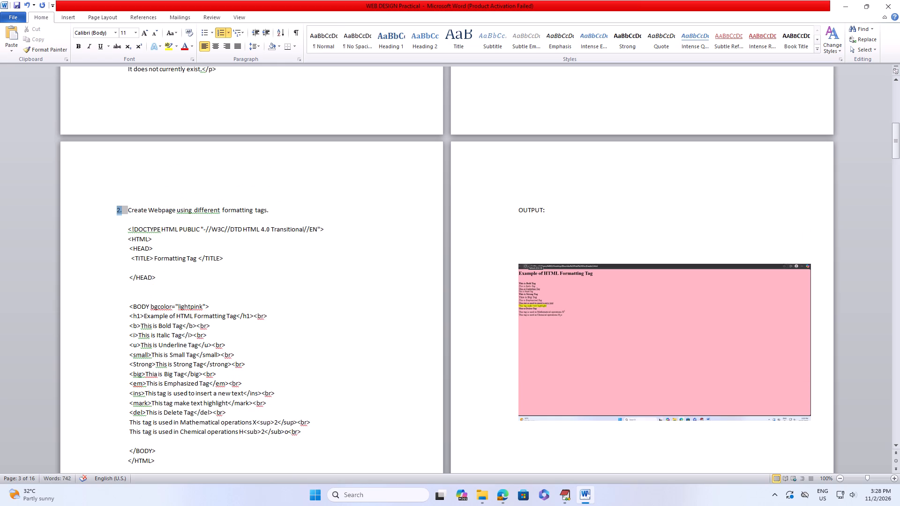
{"action": "left_click", "coordinate": [113, 208]}
{"action": "left_click", "coordinate": [113, 208]}
{"action": "left_click", "coordinate": [245, 188]}
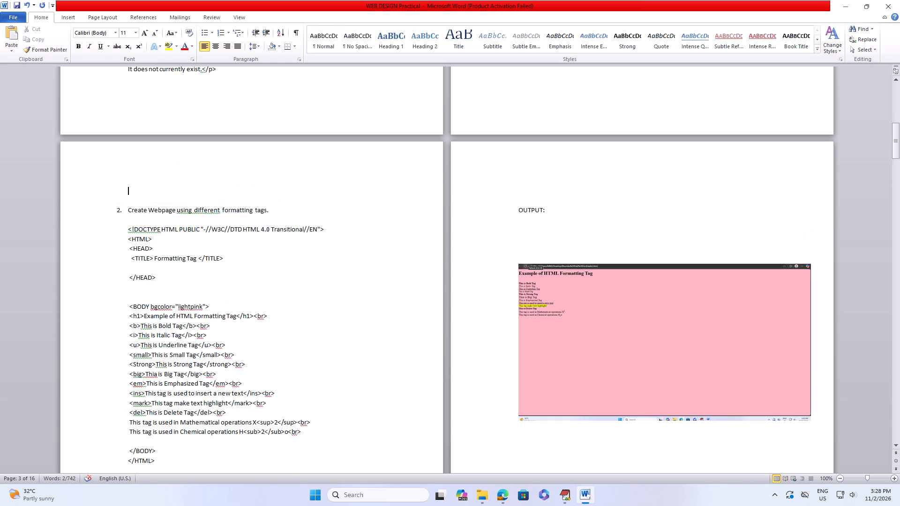
{"action": "key", "text": "BackSpace"}
{"action": "key", "text": "BackSpace"}
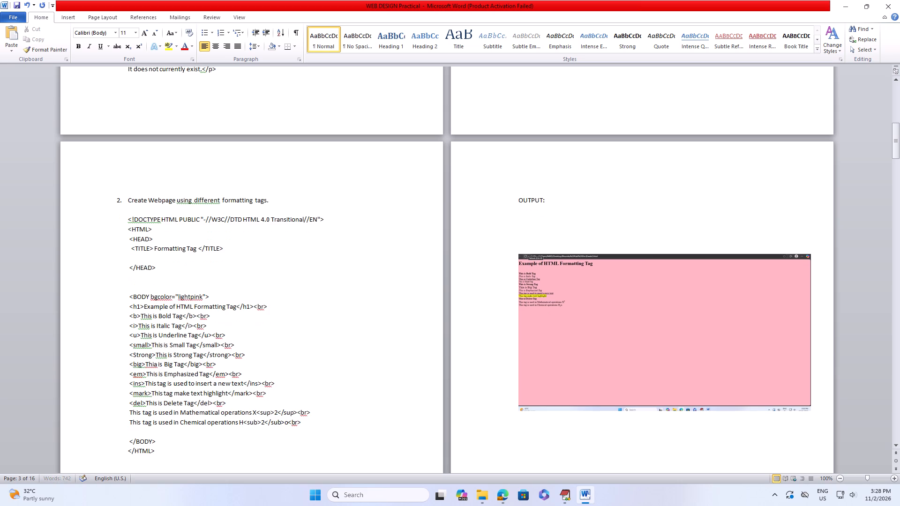
Delete one more surplus empty line before the second assignment heading, "Create Webpage using different formatting tags.".
{"action": "scroll", "coordinate": [204, 183], "scroll_direction": "down", "scroll_amount": 2}
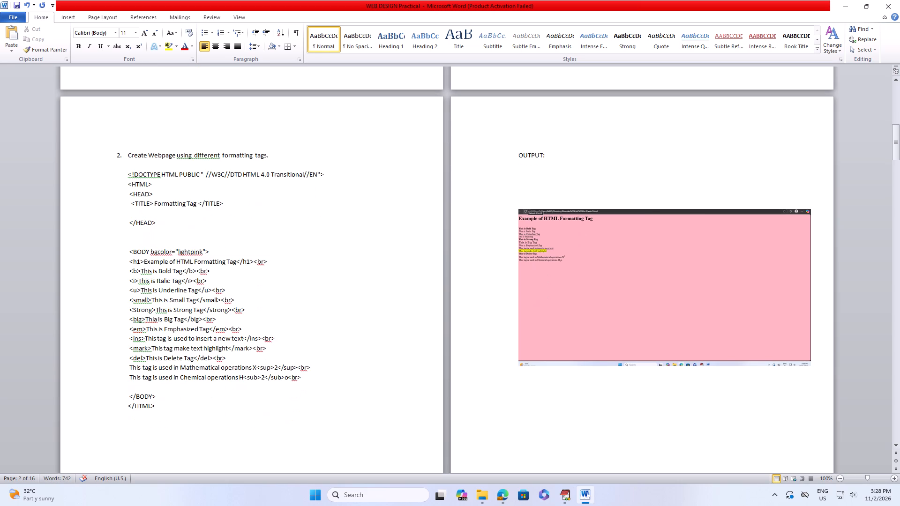
{"action": "left_click", "coordinate": [170, 129]}
{"action": "key", "text": "BackSpace"}
{"action": "key", "text": "BackSpace"}
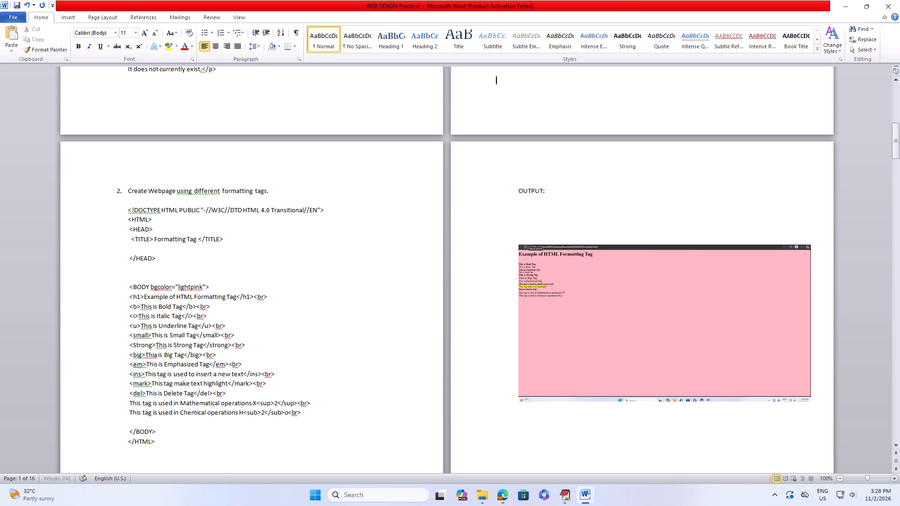
Format the second assignment heading, "Create Webpage using different formatting tags.", in bold Arial Narrow.
{"action": "scroll", "coordinate": [178, 133], "scroll_direction": "down", "scroll_amount": 1}
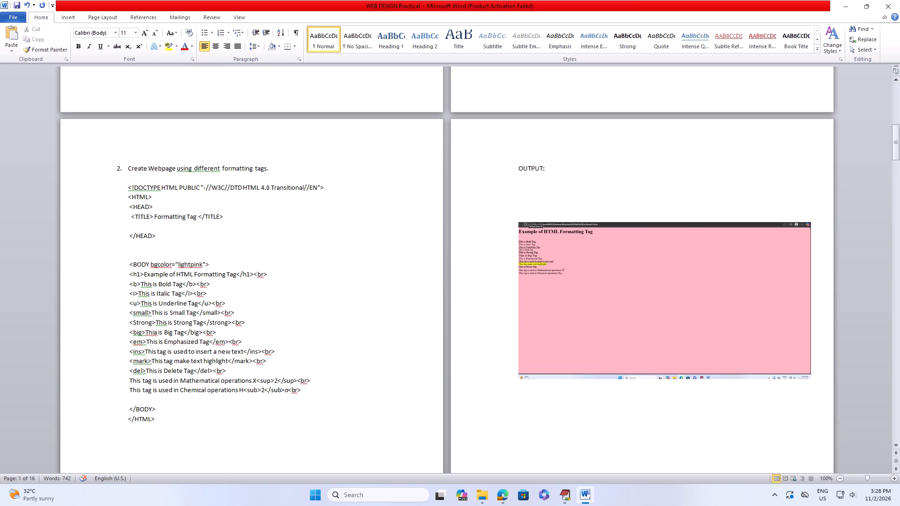
{"action": "left_click_drag", "start_coordinate": [262, 167], "coordinate": [108, 172]}
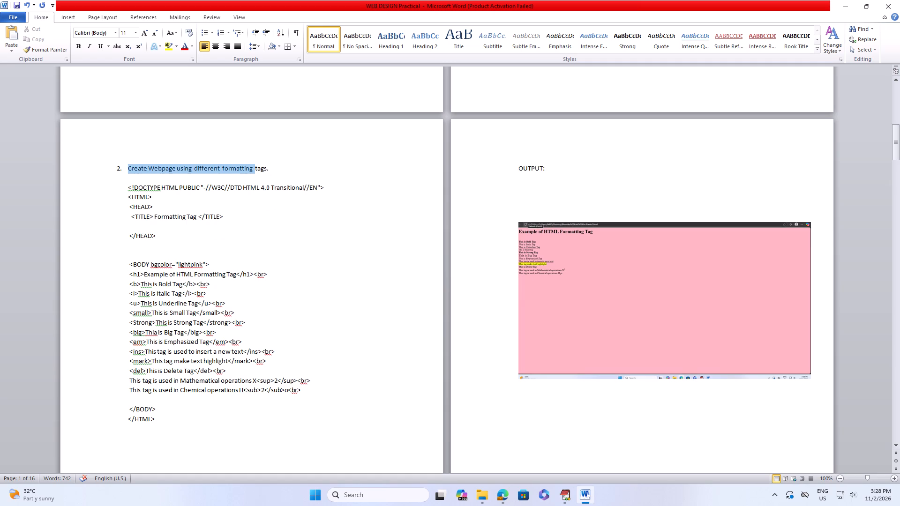
{"action": "left_click_drag", "start_coordinate": [108, 172], "coordinate": [117, 161]}
{"action": "left_click", "coordinate": [269, 165]}
{"action": "left_click_drag", "start_coordinate": [269, 166], "coordinate": [204, 166]}
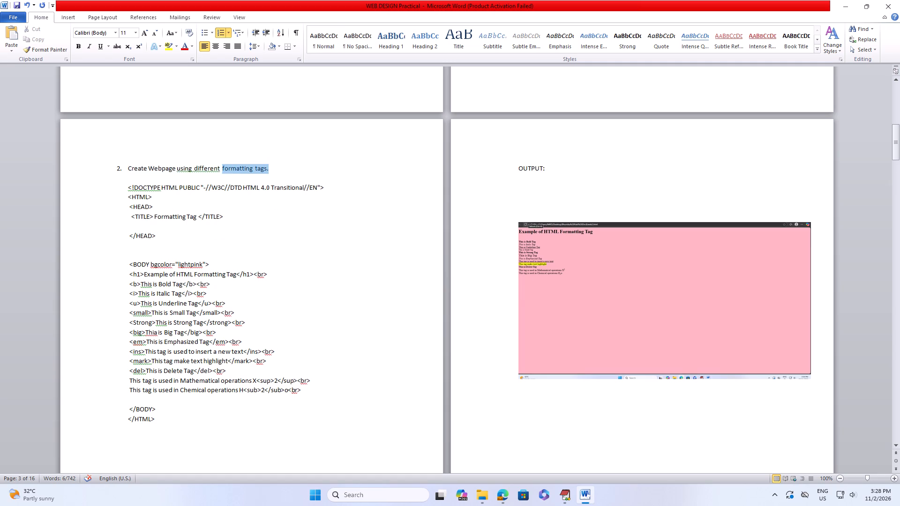
{"action": "left_click_drag", "start_coordinate": [204, 166], "coordinate": [124, 159]}
{"action": "left_click", "coordinate": [116, 32]}
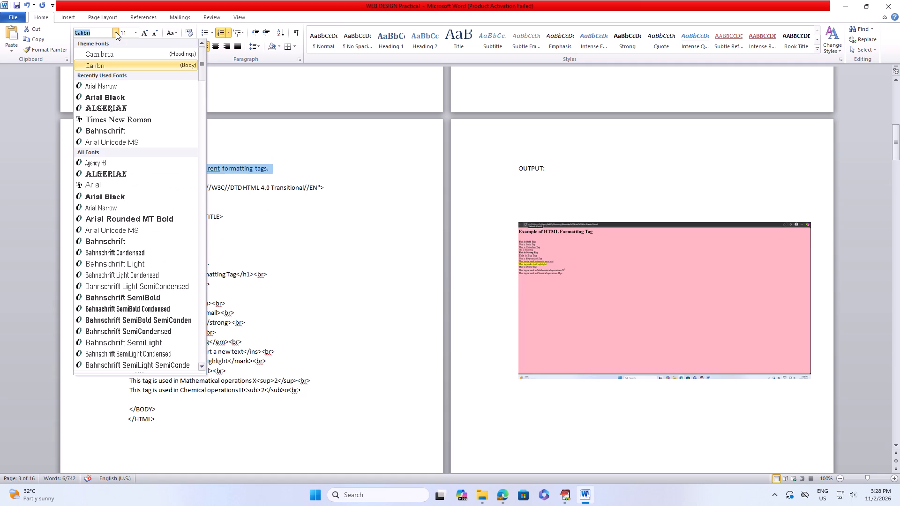
{"action": "left_click", "coordinate": [117, 85]}
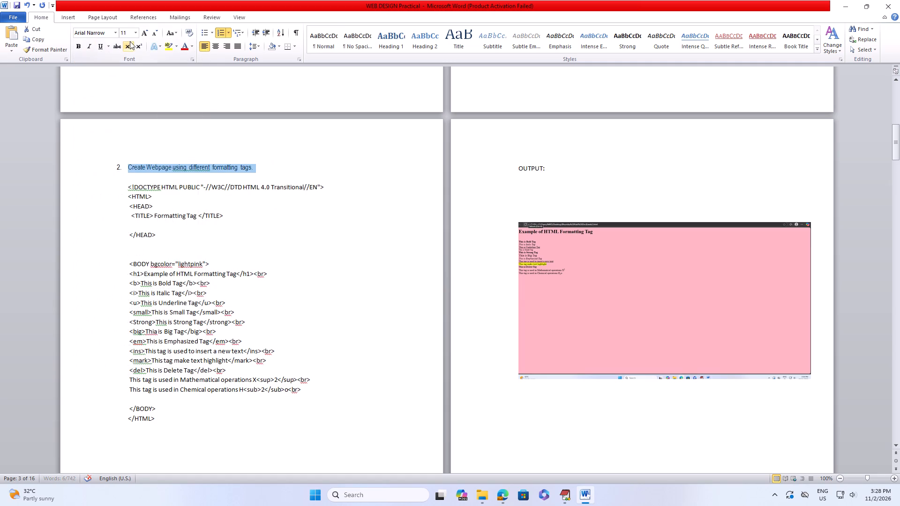
{"action": "left_click", "coordinate": [79, 45]}
{"action": "left_click", "coordinate": [445, 199]}
Format the second assignment's "OUTPUT:" heading in bold Arial Narrow at size 14.
{"action": "scroll", "coordinate": [398, 197], "scroll_direction": "down", "scroll_amount": 1}
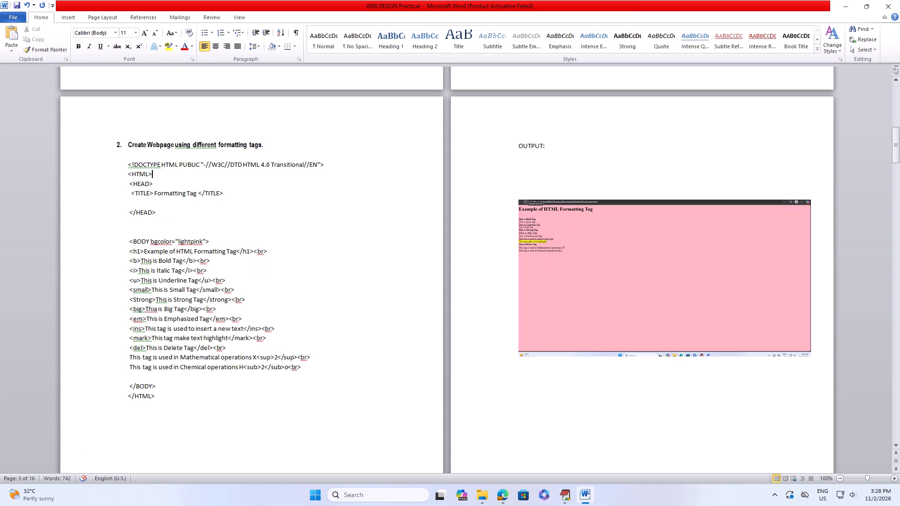
{"action": "left_click_drag", "start_coordinate": [540, 145], "coordinate": [506, 146]}
{"action": "left_click_drag", "start_coordinate": [506, 146], "coordinate": [531, 152]}
{"action": "left_click", "coordinate": [547, 147]}
{"action": "left_click_drag", "start_coordinate": [549, 146], "coordinate": [513, 139]}
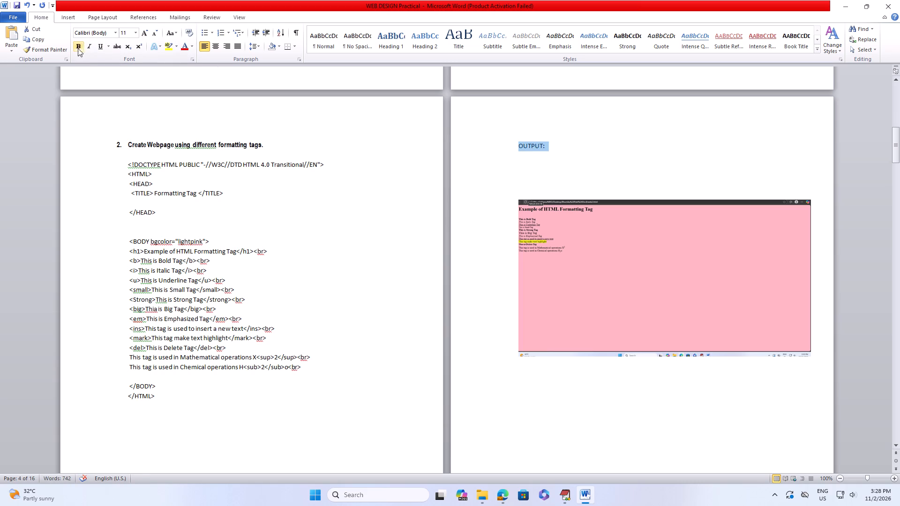
{"action": "left_click", "coordinate": [115, 35]}
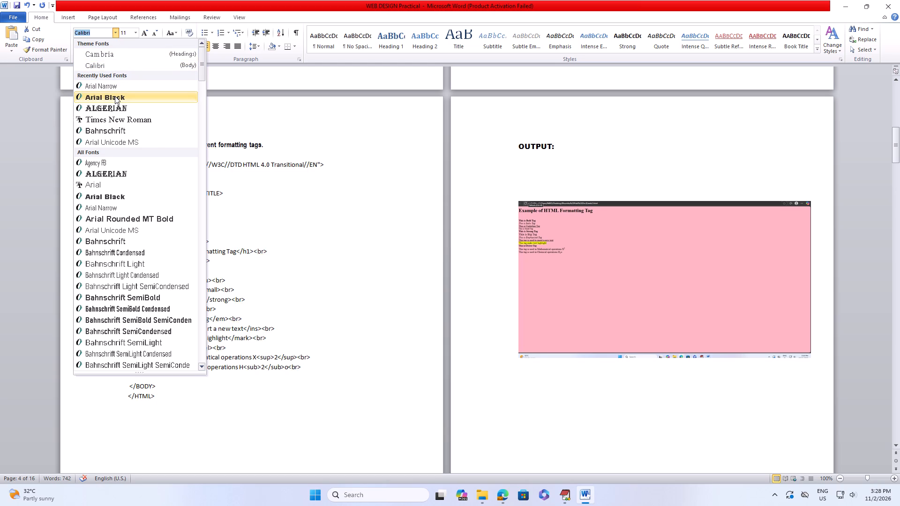
{"action": "left_click", "coordinate": [115, 87]}
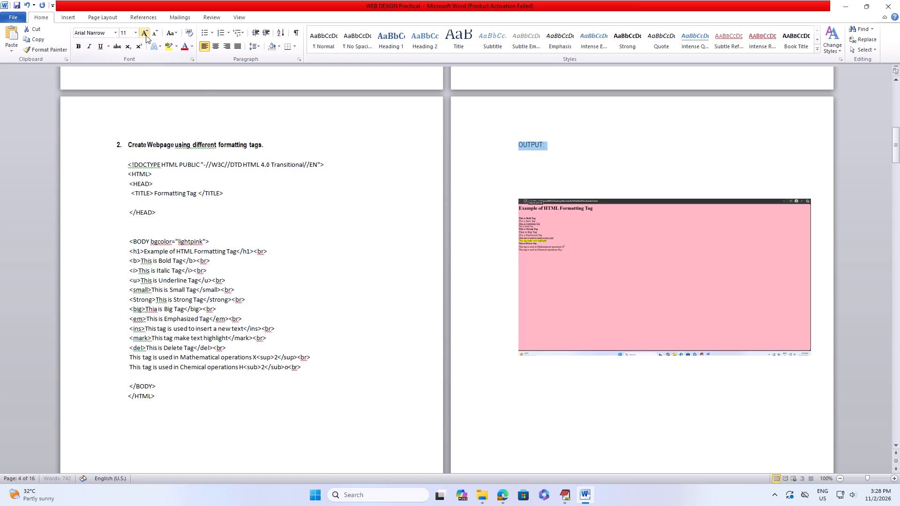
{"action": "triple_click", "coordinate": [147, 35]}
{"action": "left_click", "coordinate": [150, 34]}
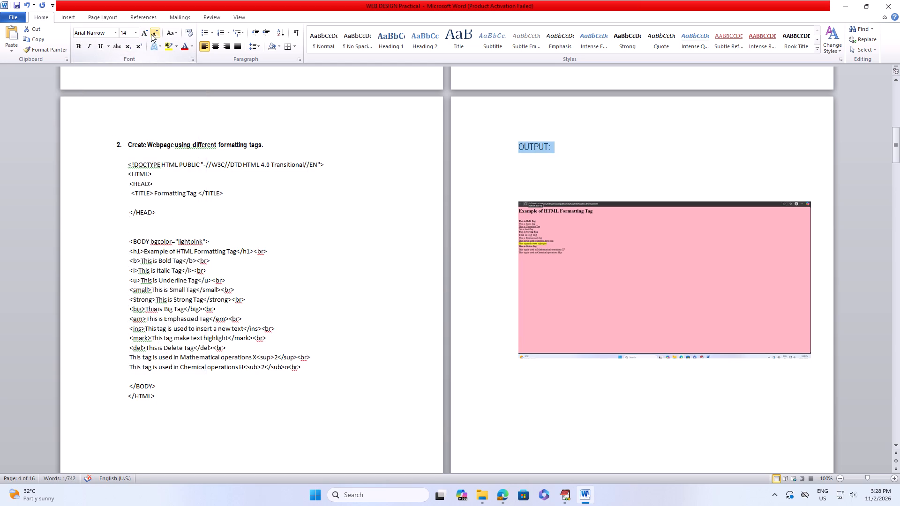
{"action": "scroll", "coordinate": [252, 112], "scroll_direction": "down", "scroll_amount": 5}
{"action": "left_click", "coordinate": [81, 46]}
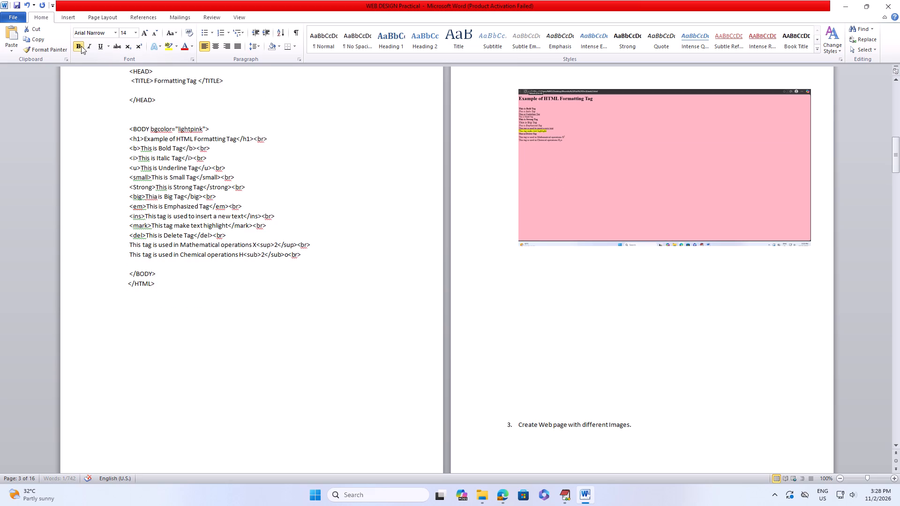
Push the third assignment heading, "Create Web page with different Images.", onto the next page by inserting an empty line before it.
{"action": "scroll", "coordinate": [418, 166], "scroll_direction": "up", "scroll_amount": 15}
{"action": "scroll", "coordinate": [436, 166], "scroll_direction": "down", "scroll_amount": 12}
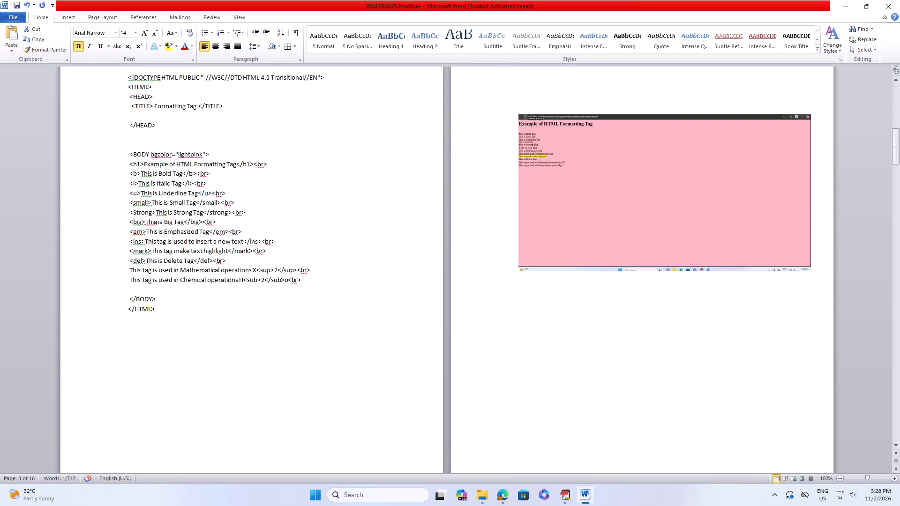
{"action": "scroll", "coordinate": [434, 160], "scroll_direction": "down", "scroll_amount": 17}
{"action": "scroll", "coordinate": [432, 159], "scroll_direction": "up", "scroll_amount": 1}
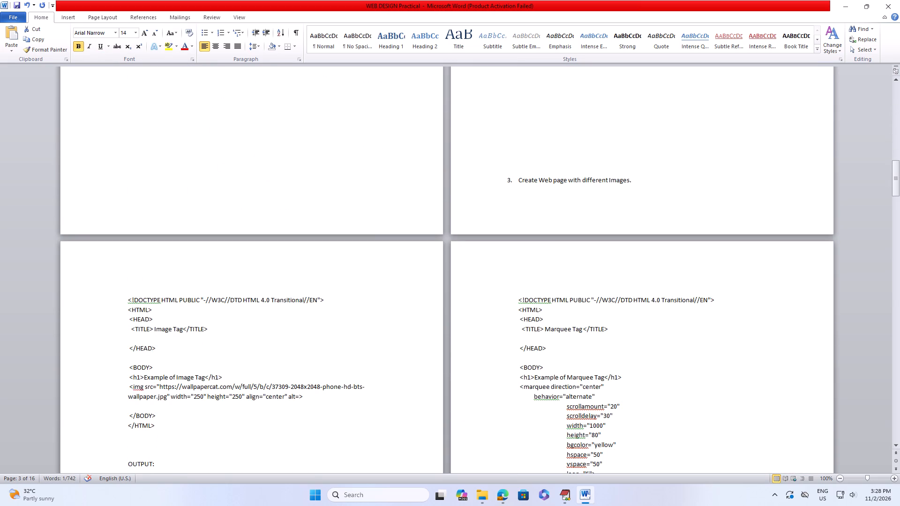
{"action": "left_click", "coordinate": [502, 182]}
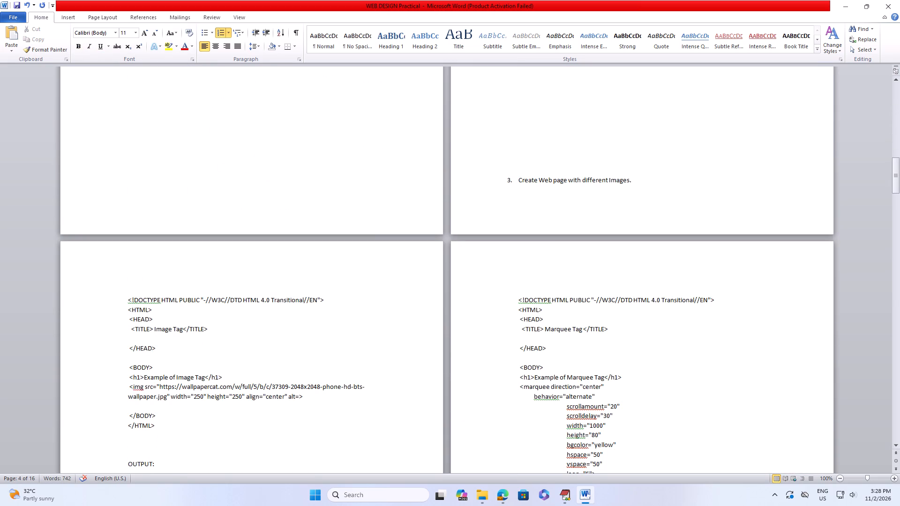
{"action": "left_click", "coordinate": [504, 177]}
{"action": "left_click", "coordinate": [510, 167]}
{"action": "key", "text": "Return"}
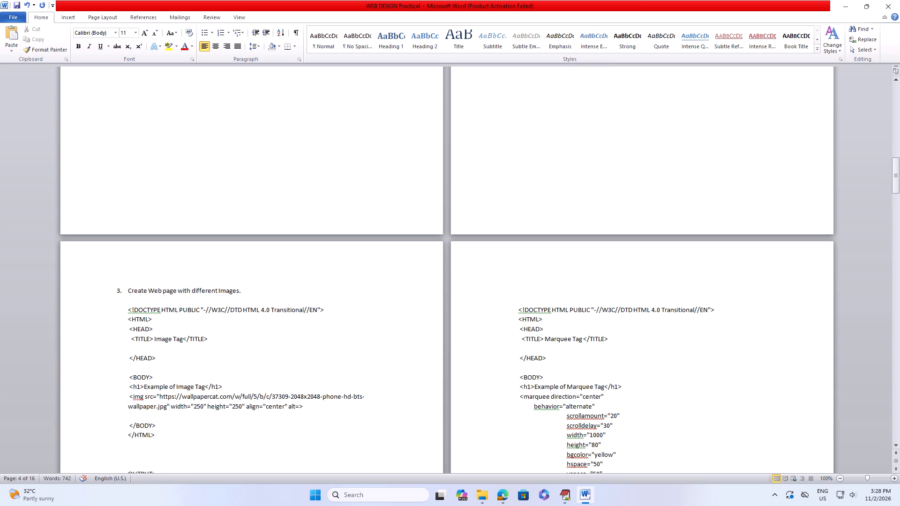
Review the page layout and heading formatting of the first three assignments.
{"action": "left_click_drag", "start_coordinate": [245, 292], "coordinate": [91, 281]}
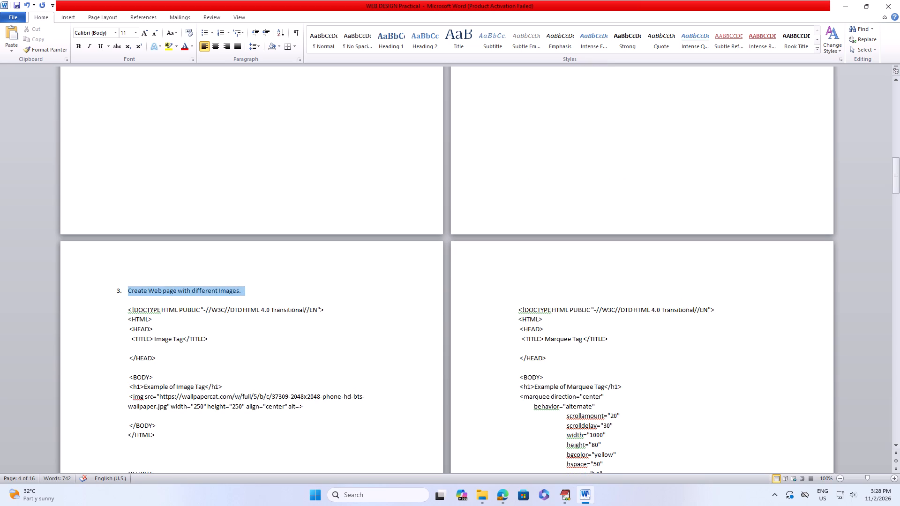
{"action": "left_click_drag", "start_coordinate": [91, 281], "coordinate": [315, 277]}
{"action": "scroll", "coordinate": [318, 267], "scroll_direction": "up", "scroll_amount": 15}
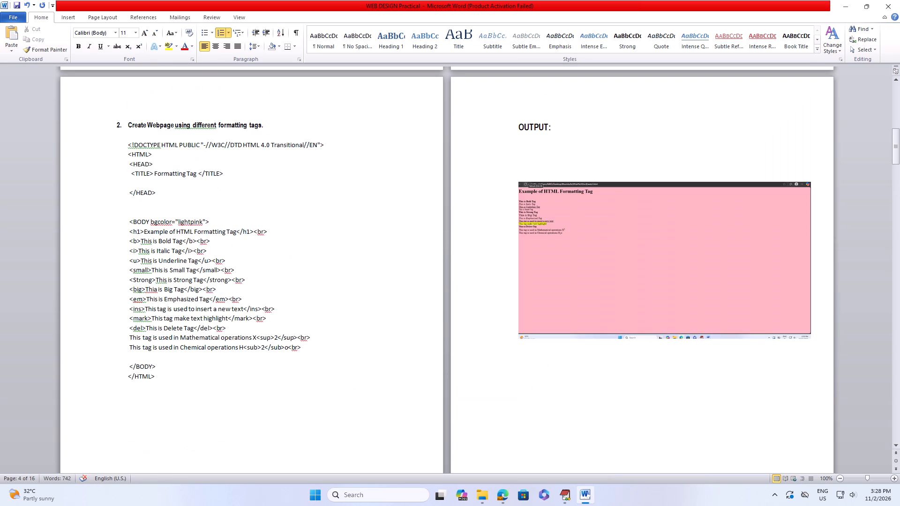
{"action": "scroll", "coordinate": [322, 256], "scroll_direction": "up", "scroll_amount": 7}
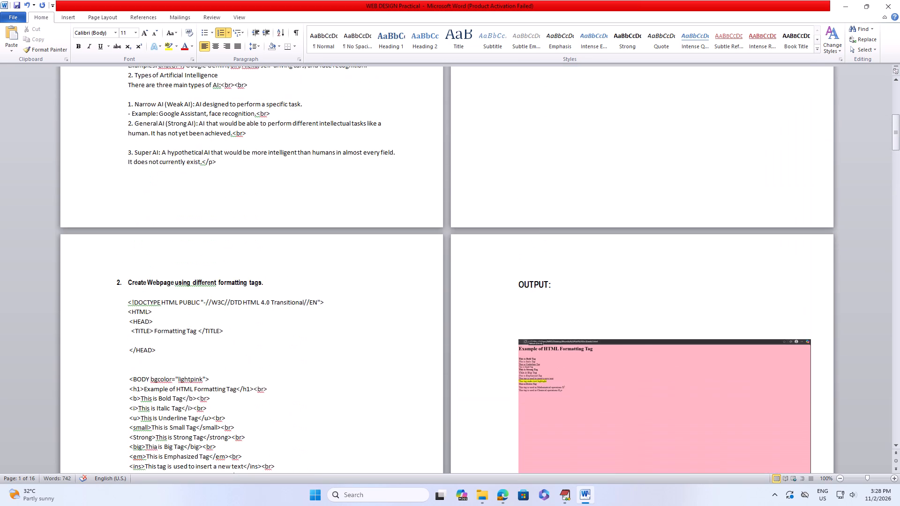
{"action": "scroll", "coordinate": [322, 256], "scroll_direction": "down", "scroll_amount": 18}
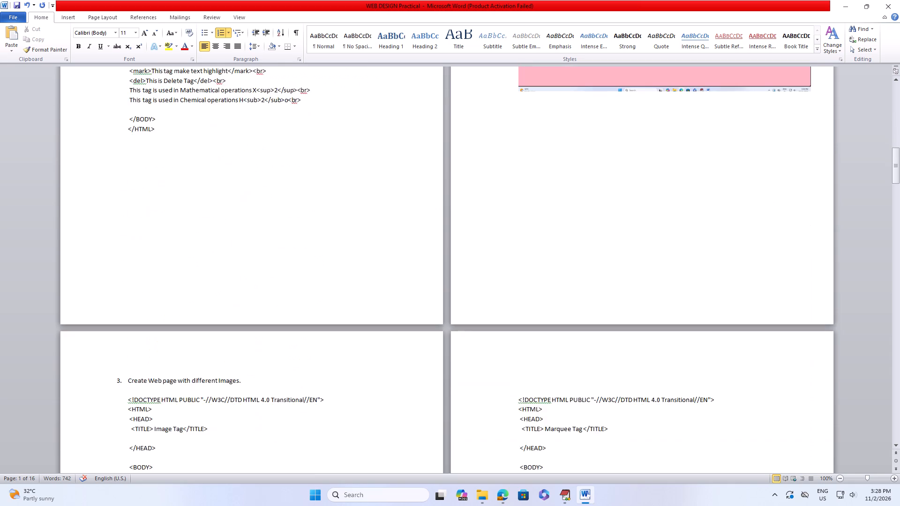
{"action": "scroll", "coordinate": [326, 248], "scroll_direction": "down", "scroll_amount": 7}
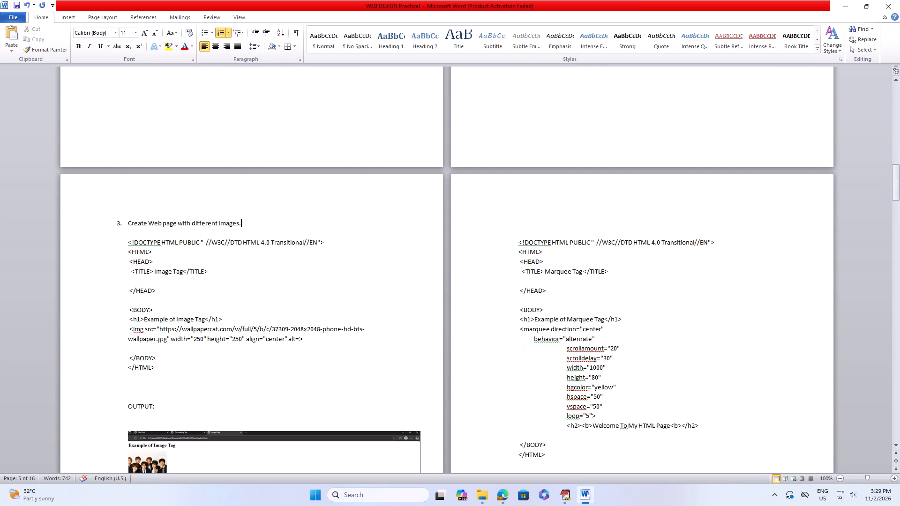
Push the fourth assignment heading, "Create Web page using Marquee Tag.", onto the next page by inserting a line after the image output screenshot.
{"action": "scroll", "coordinate": [326, 248], "scroll_direction": "down", "scroll_amount": 2}
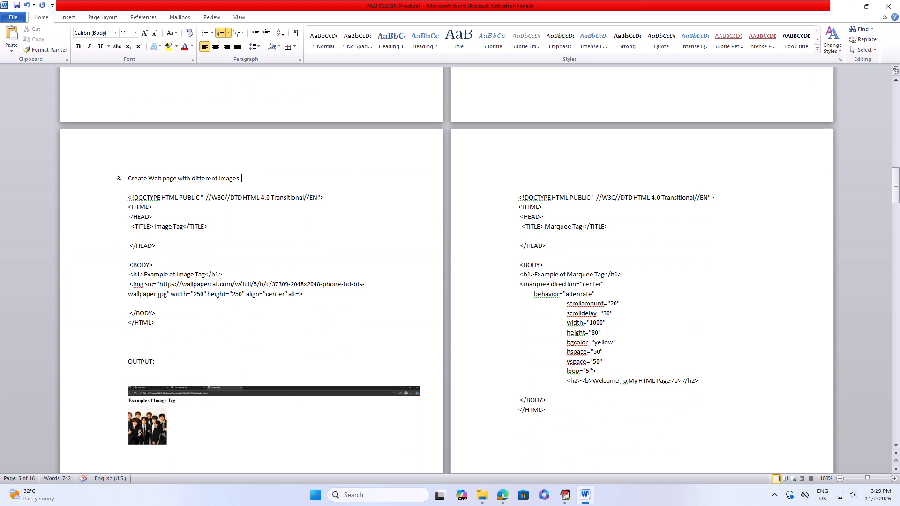
{"action": "scroll", "coordinate": [326, 248], "scroll_direction": "down", "scroll_amount": 14}
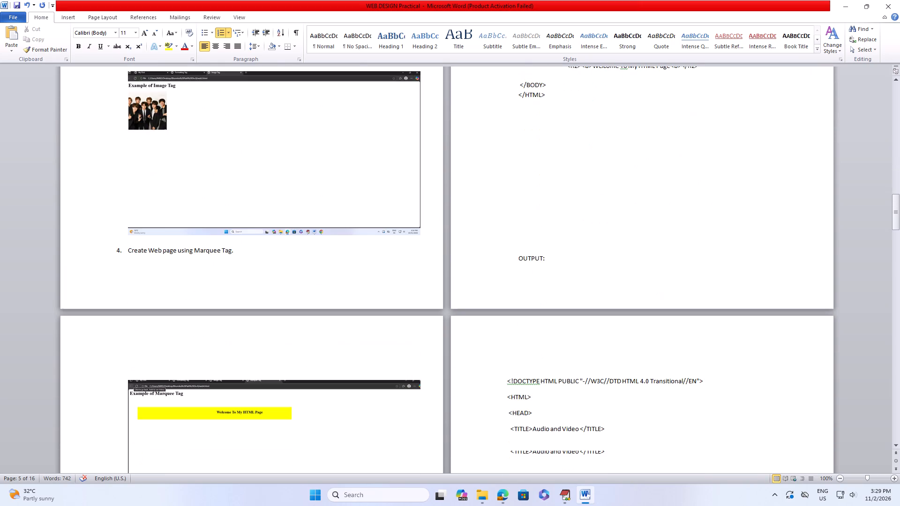
{"action": "left_click", "coordinate": [113, 249]}
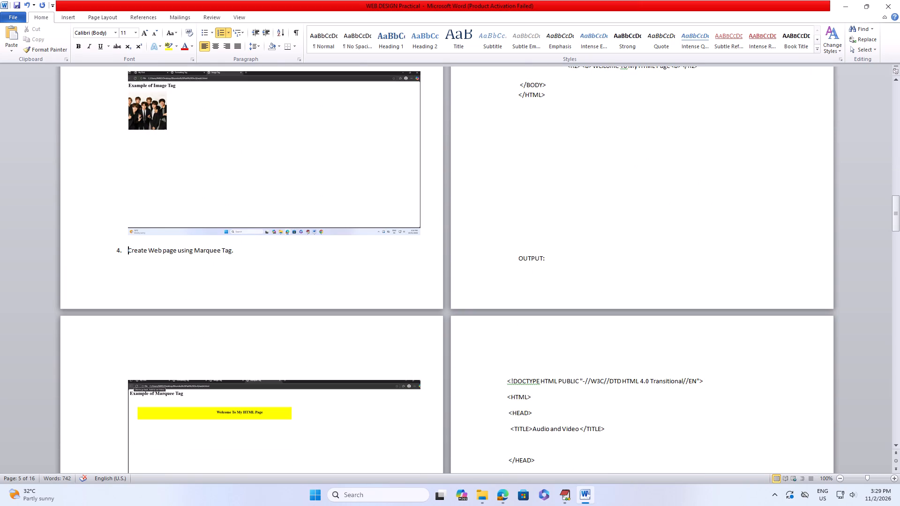
{"action": "left_click", "coordinate": [115, 249]}
{"action": "left_click", "coordinate": [426, 229]}
{"action": "key", "text": "Return"}
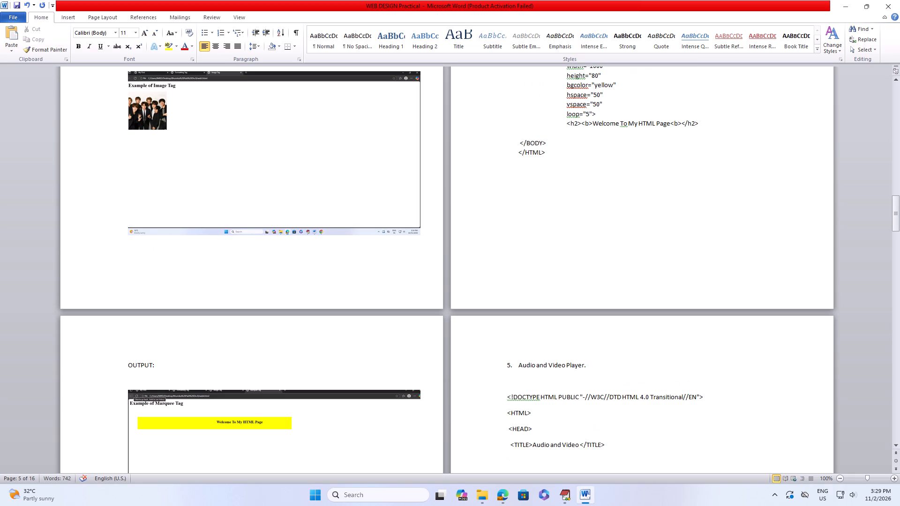
Format the third assignment heading, "Create Web page with different Images.", in bold Arial Narrow.
{"action": "scroll", "coordinate": [419, 231], "scroll_direction": "up", "scroll_amount": 18}
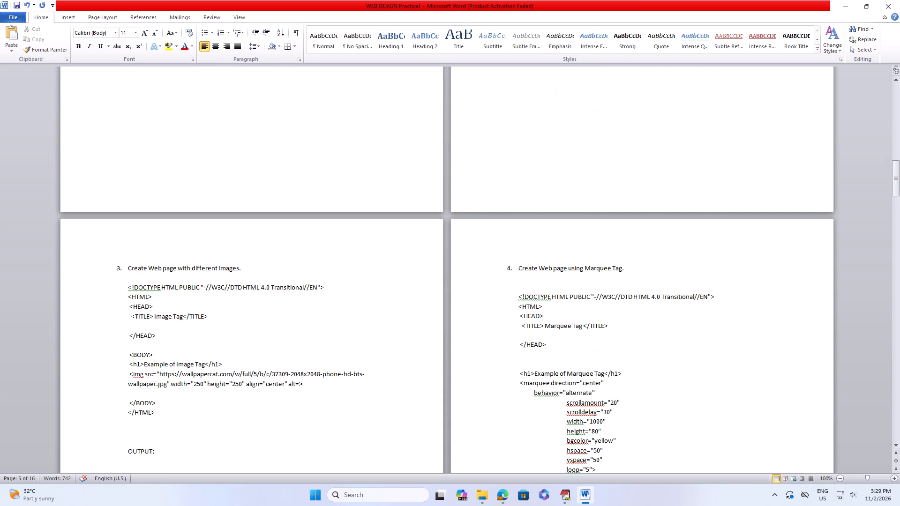
{"action": "left_click_drag", "start_coordinate": [243, 269], "coordinate": [82, 257]}
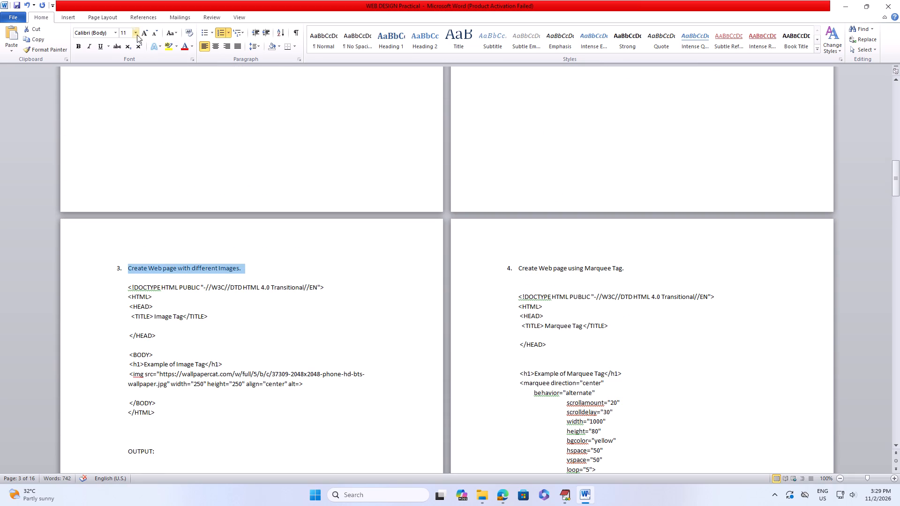
{"action": "left_click", "coordinate": [114, 34]}
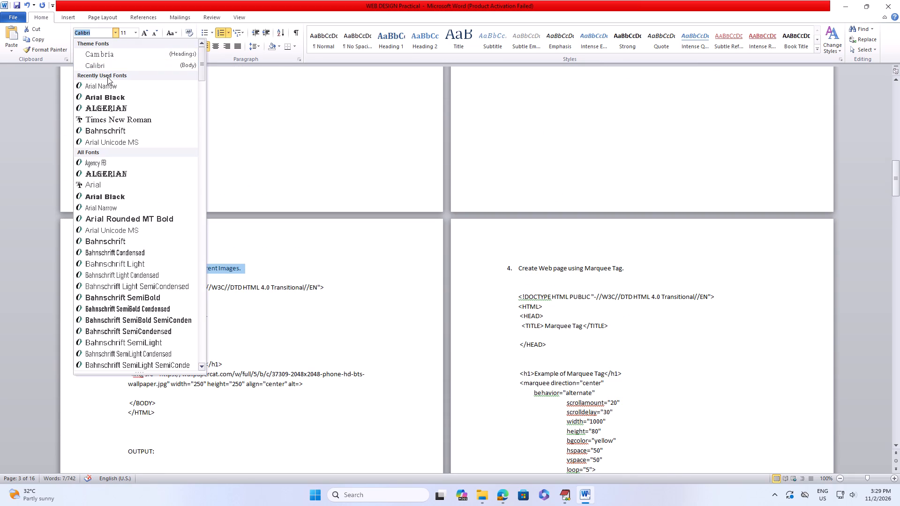
{"action": "left_click", "coordinate": [107, 85]}
{"action": "left_click", "coordinate": [76, 48]}
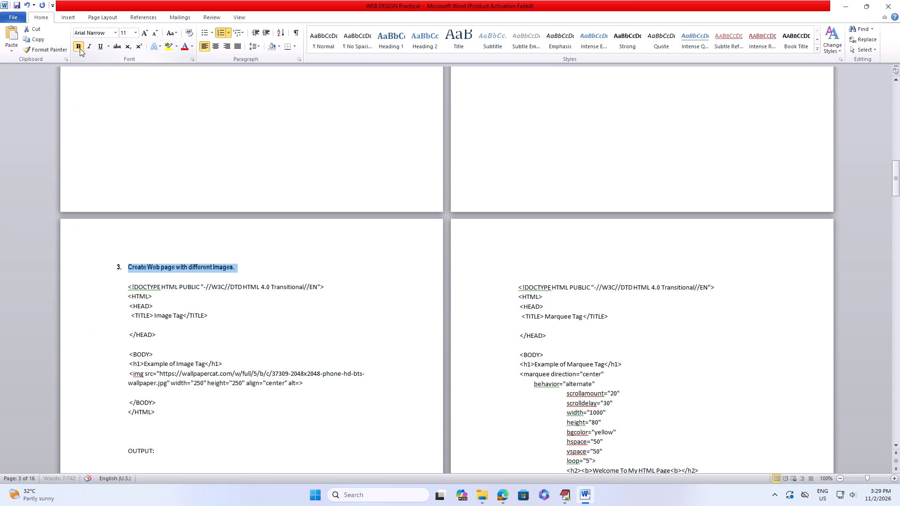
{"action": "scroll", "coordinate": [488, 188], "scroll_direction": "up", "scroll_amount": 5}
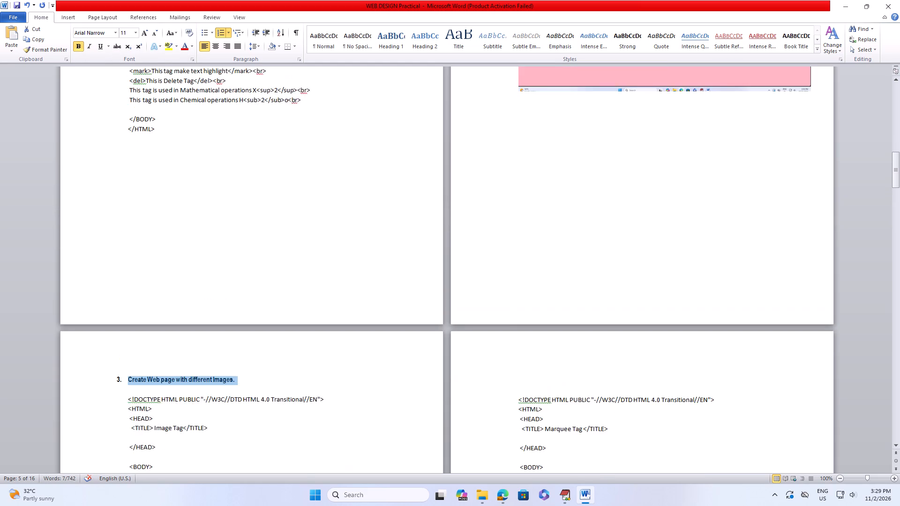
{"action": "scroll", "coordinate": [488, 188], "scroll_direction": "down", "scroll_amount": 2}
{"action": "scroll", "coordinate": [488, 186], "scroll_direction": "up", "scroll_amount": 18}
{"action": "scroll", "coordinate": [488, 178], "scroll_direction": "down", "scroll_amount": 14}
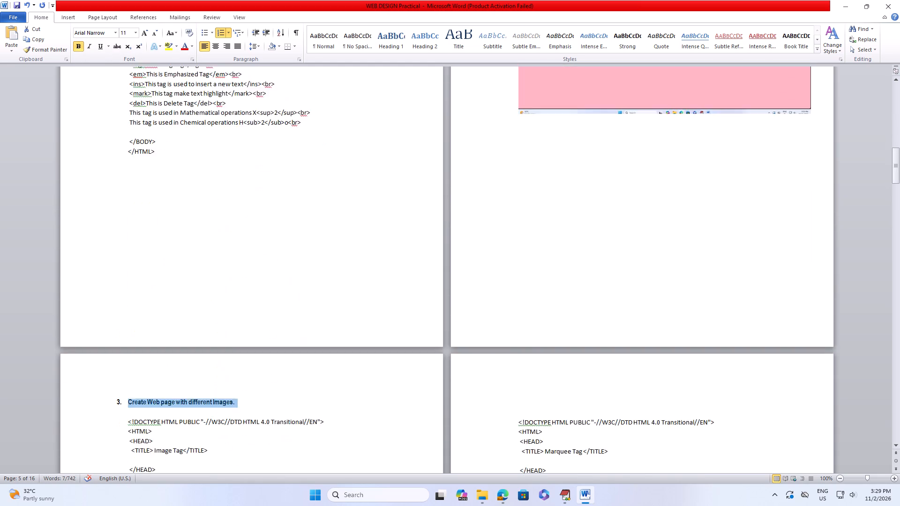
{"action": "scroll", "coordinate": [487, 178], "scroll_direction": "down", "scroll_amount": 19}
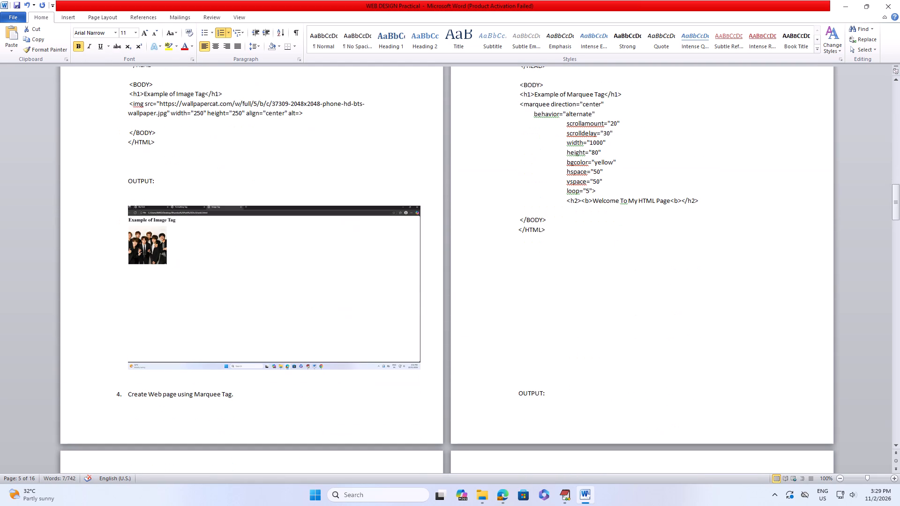
Format the OUTPUT label of the third assignment, above the image tag screenshot, in bold Arial Narrow at size 14.
{"action": "left_click_drag", "start_coordinate": [156, 183], "coordinate": [128, 179]}
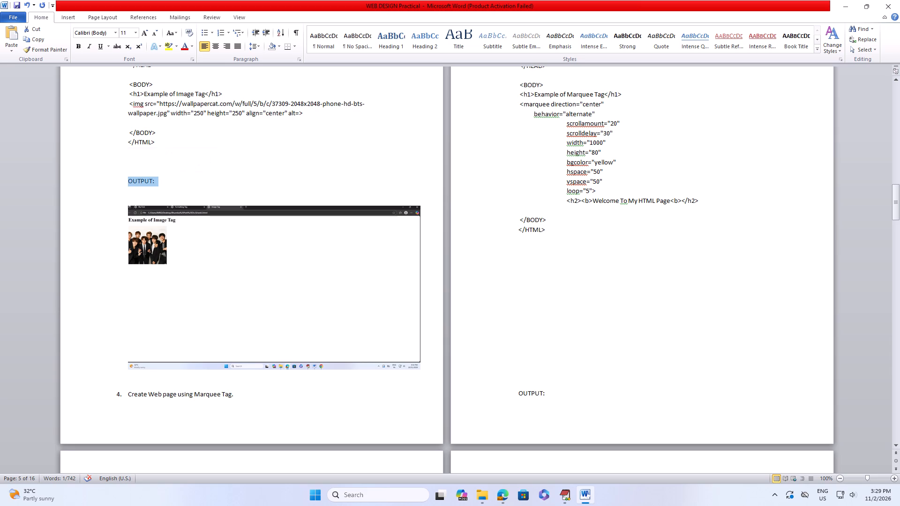
{"action": "left_click", "coordinate": [116, 32]}
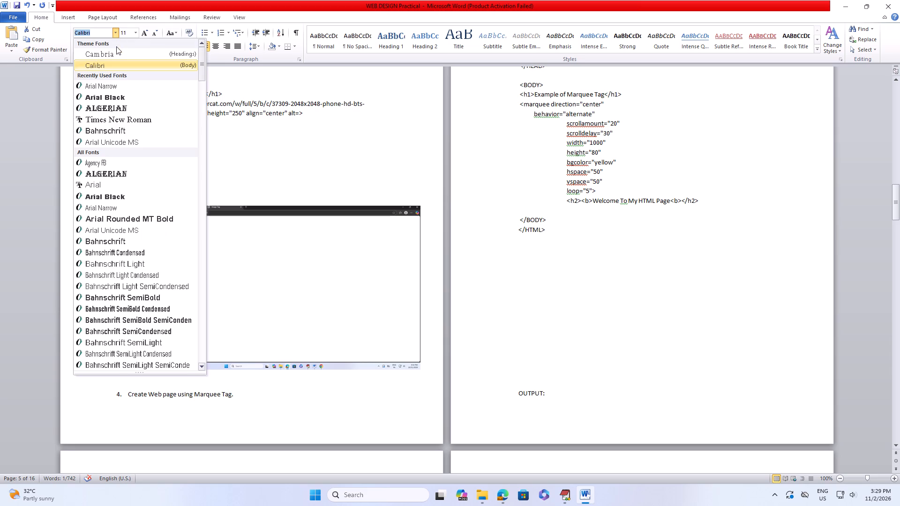
{"action": "left_click", "coordinate": [109, 89]}
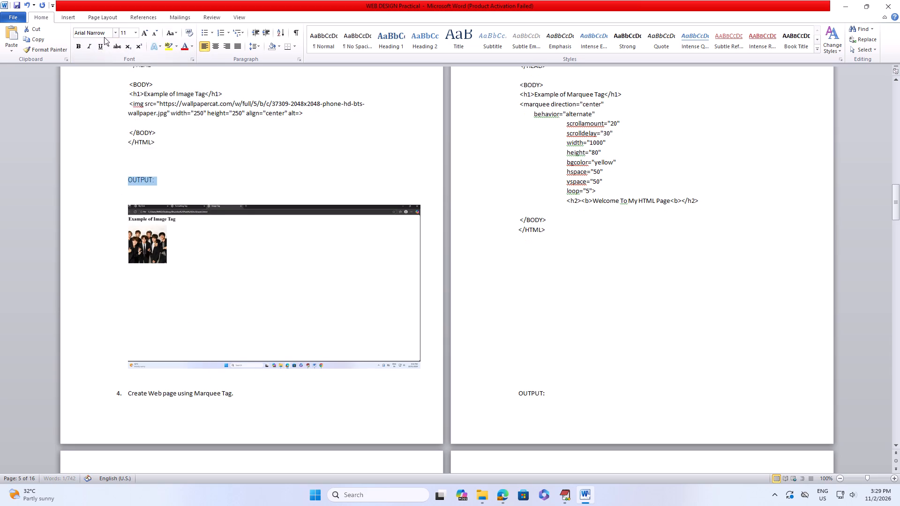
{"action": "left_click", "coordinate": [147, 35]}
{"action": "left_click", "coordinate": [147, 35]}
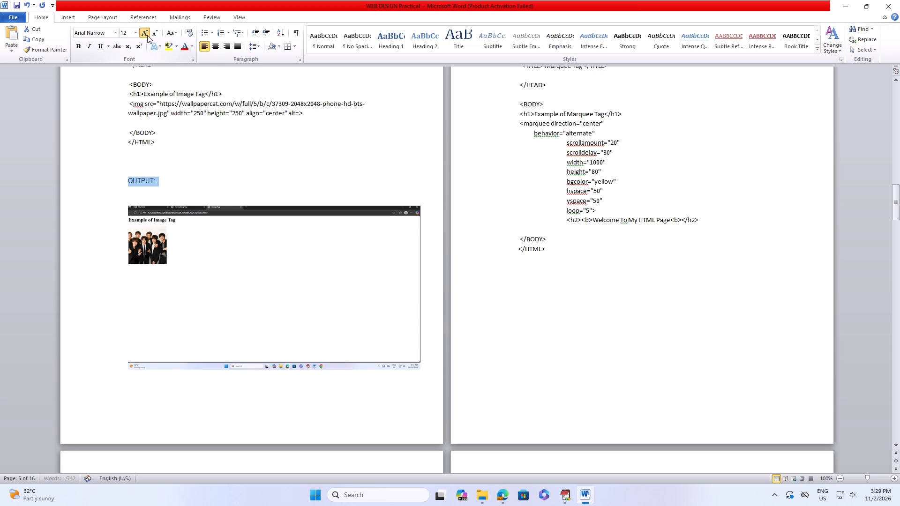
{"action": "left_click", "coordinate": [75, 46]}
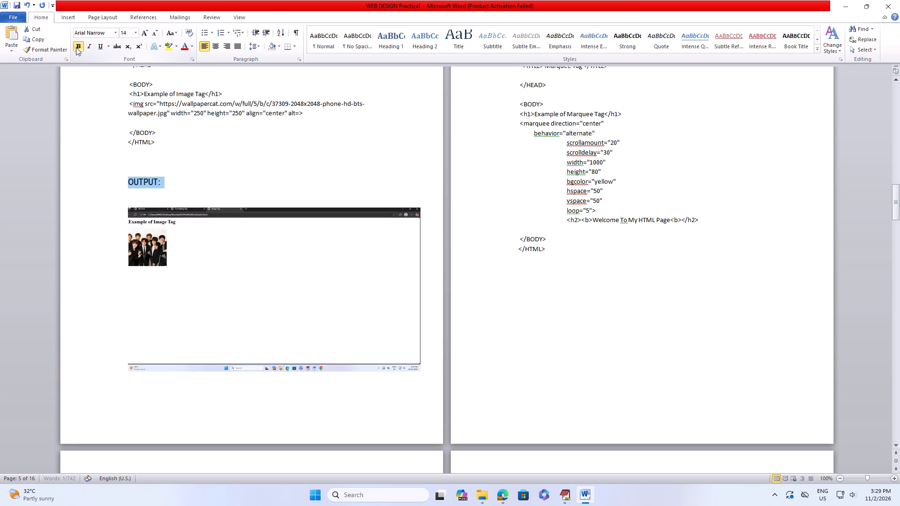
Format the fourth assignment heading, "Create Web page using Marquee Tag.", in bold Arial Narrow.
{"action": "scroll", "coordinate": [305, 248], "scroll_direction": "down", "scroll_amount": 8}
{"action": "scroll", "coordinate": [306, 251], "scroll_direction": "up", "scroll_amount": 15}
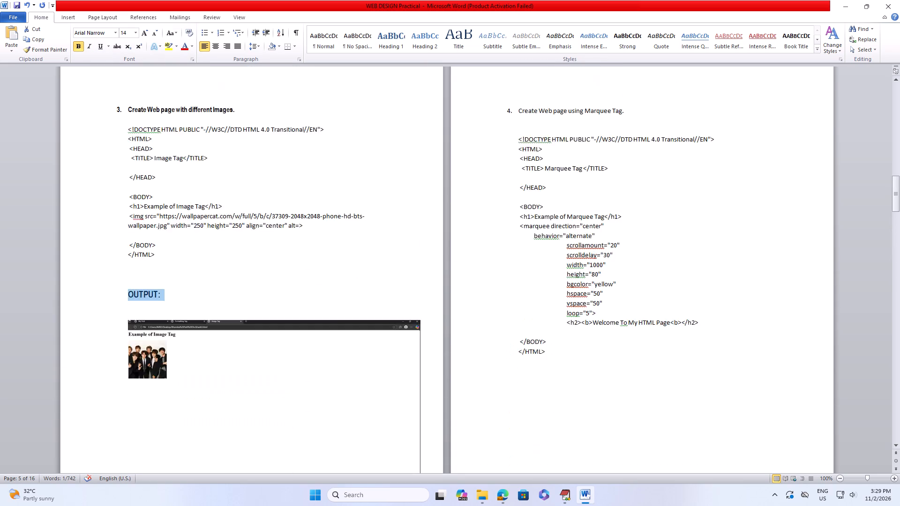
{"action": "scroll", "coordinate": [306, 244], "scroll_direction": "up", "scroll_amount": 2}
{"action": "left_click", "coordinate": [638, 197]}
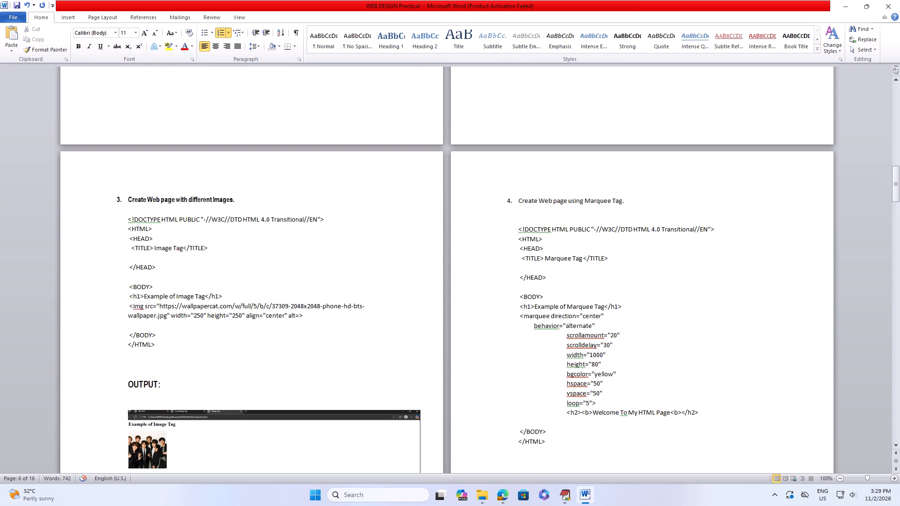
{"action": "left_click_drag", "start_coordinate": [630, 200], "coordinate": [519, 196]}
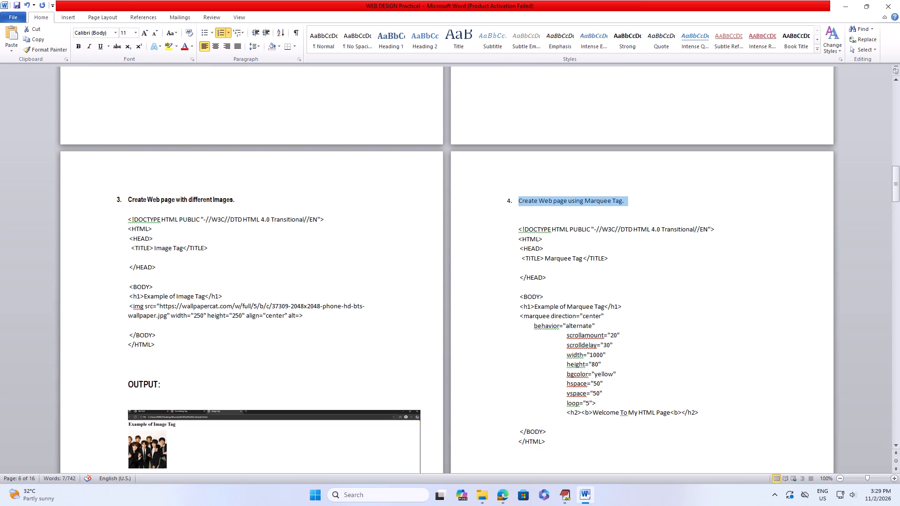
{"action": "left_click", "coordinate": [115, 35]}
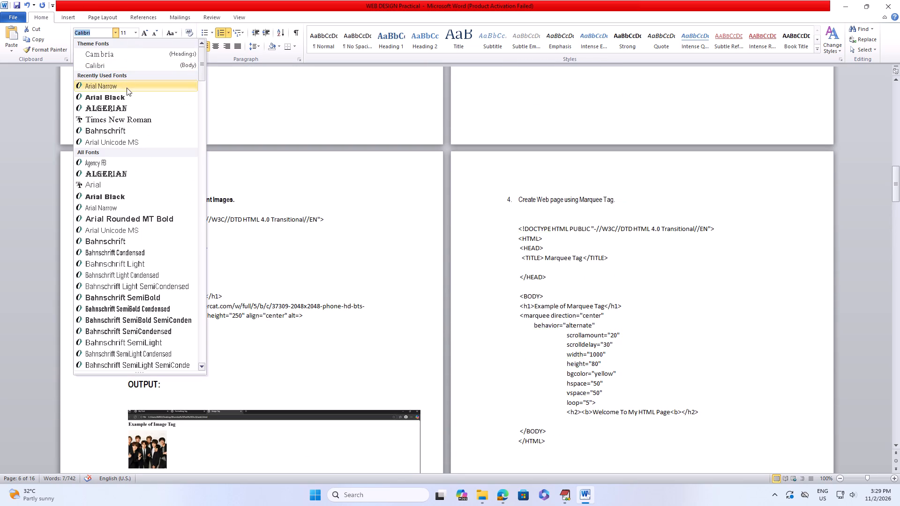
{"action": "left_click", "coordinate": [127, 88]}
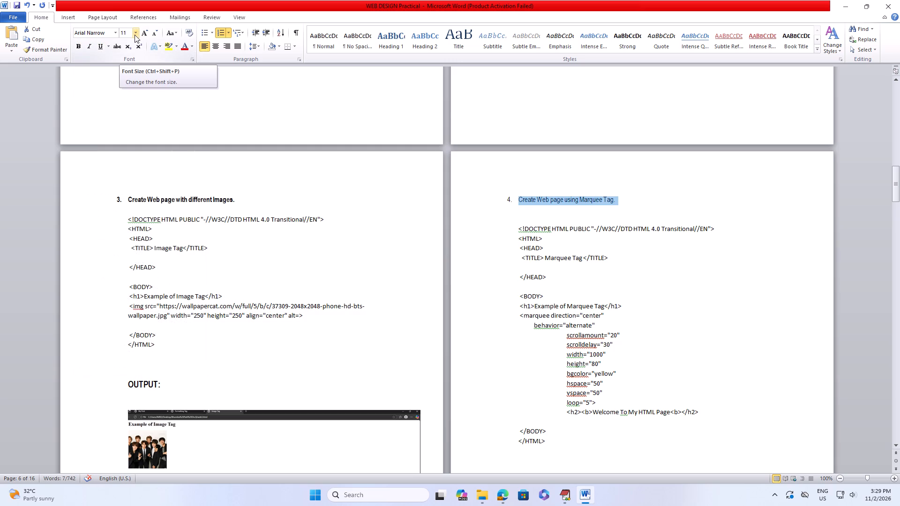
{"action": "left_click", "coordinate": [78, 45]}
Format the OUTPUT label above the marquee tag screenshot in bold Arial Narrow at size 14.
{"action": "scroll", "coordinate": [528, 208], "scroll_direction": "down", "scroll_amount": 4}
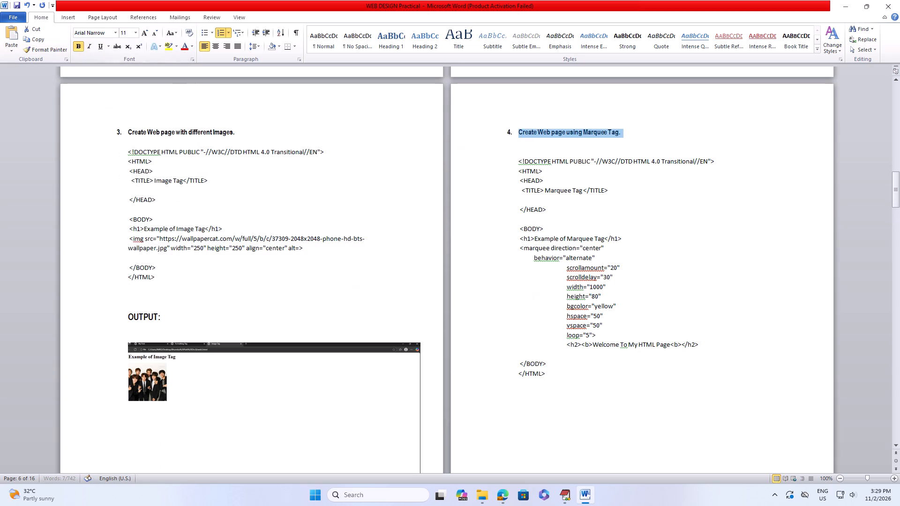
{"action": "scroll", "coordinate": [528, 210], "scroll_direction": "down", "scroll_amount": 20}
{"action": "scroll", "coordinate": [528, 210], "scroll_direction": "down", "scroll_amount": 1}
{"action": "scroll", "coordinate": [529, 210], "scroll_direction": "up", "scroll_amount": 1}
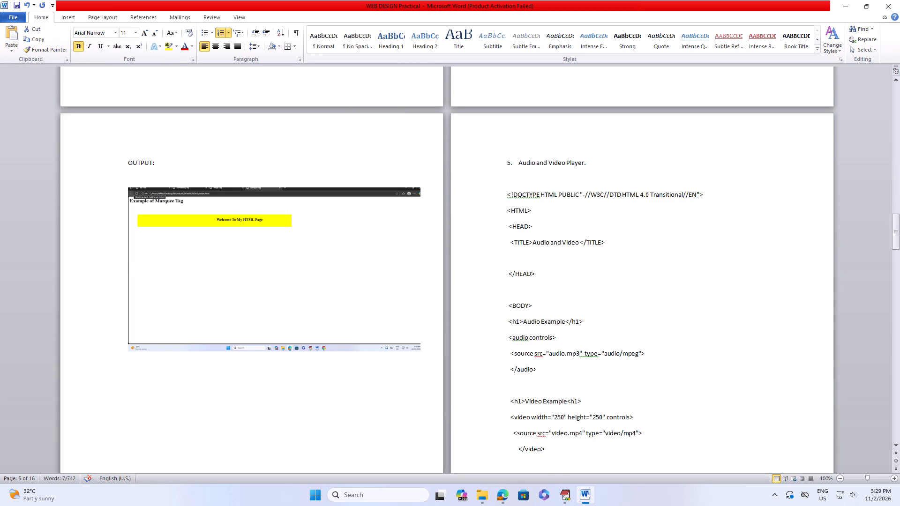
{"action": "left_click", "coordinate": [186, 160]}
{"action": "left_click_drag", "start_coordinate": [171, 161], "coordinate": [92, 144]}
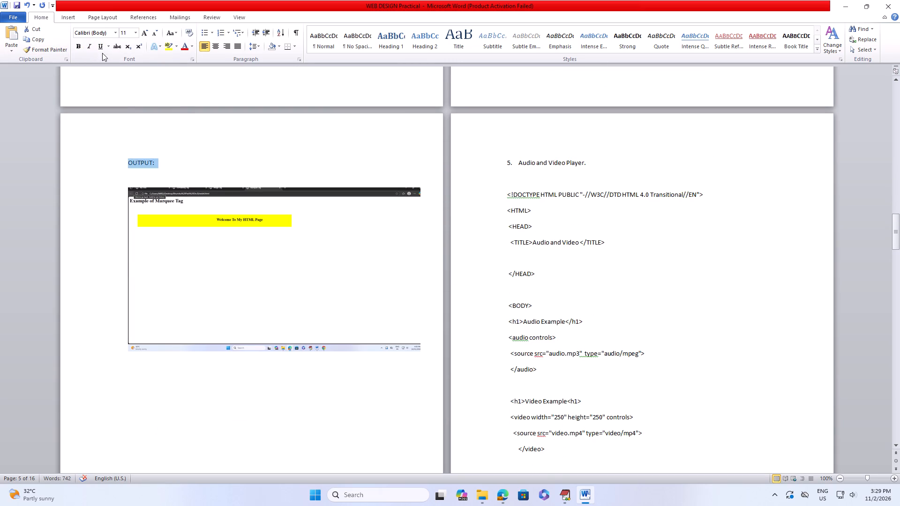
{"action": "left_click", "coordinate": [113, 36]}
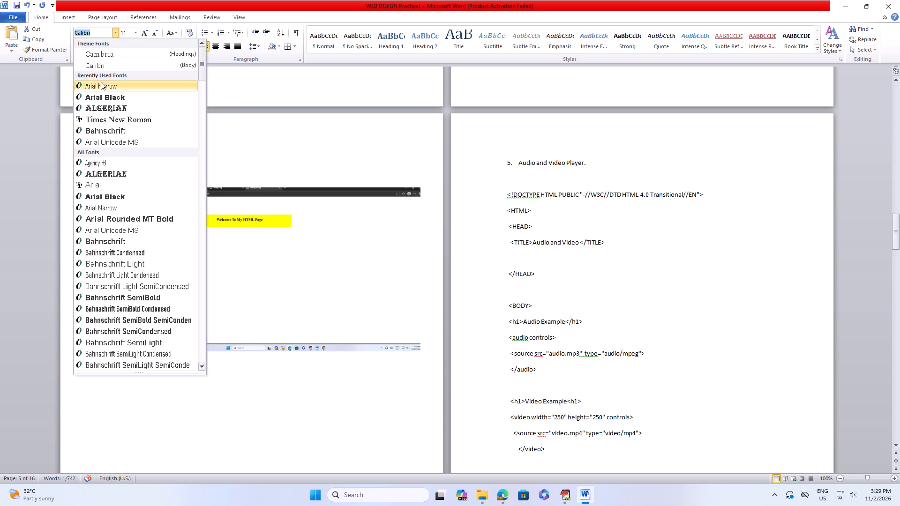
{"action": "left_click", "coordinate": [101, 85]}
{"action": "double_click", "coordinate": [141, 35]}
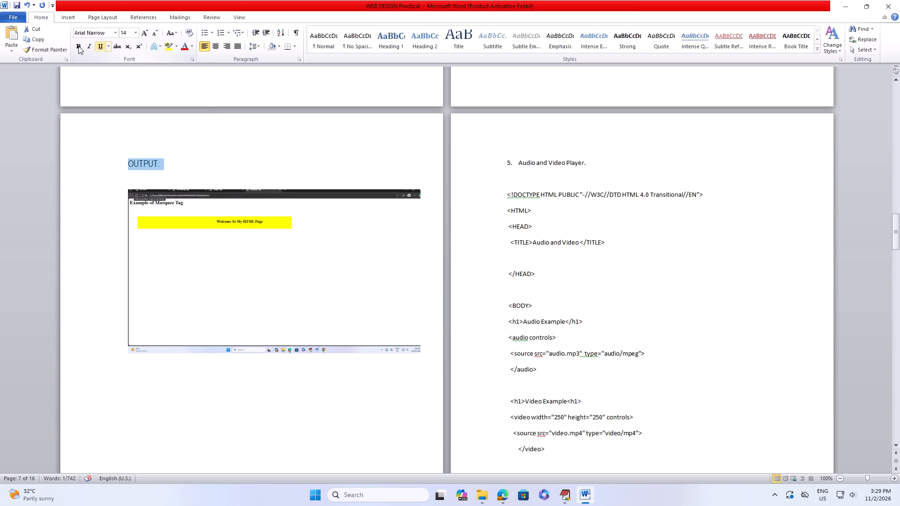
{"action": "left_click", "coordinate": [78, 46]}
Format the fifth assignment heading, "Audio and Video Player.", in bold Arial Narrow at size 11.
{"action": "left_click", "coordinate": [604, 171]}
{"action": "left_click_drag", "start_coordinate": [603, 168], "coordinate": [493, 159]}
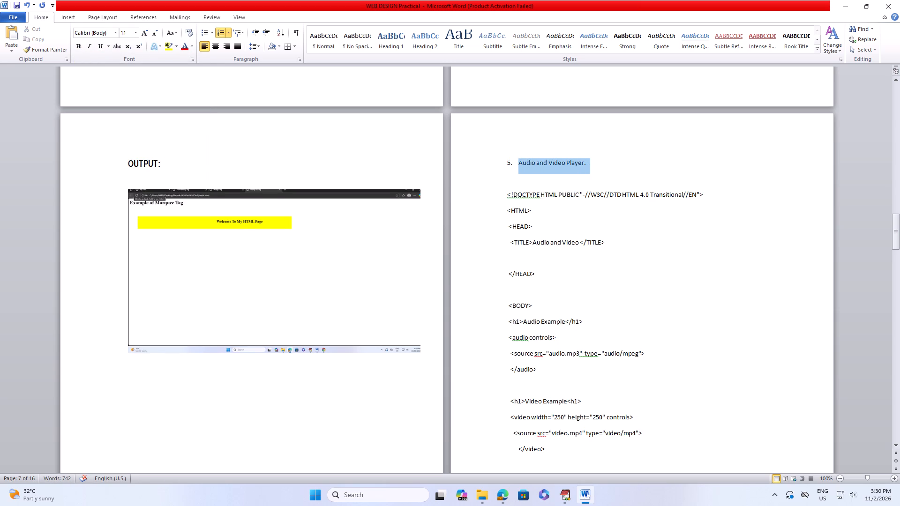
{"action": "left_click_drag", "start_coordinate": [493, 159], "coordinate": [487, 161]}
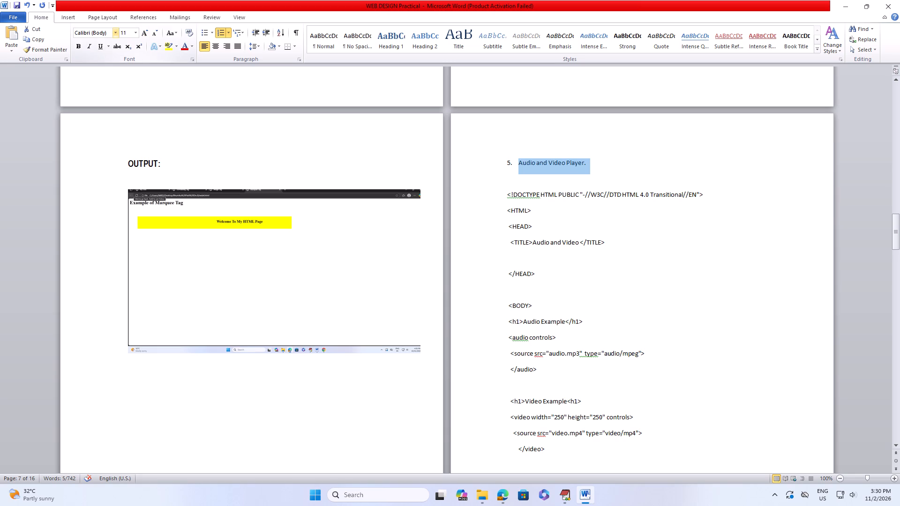
{"action": "left_click", "coordinate": [113, 36]}
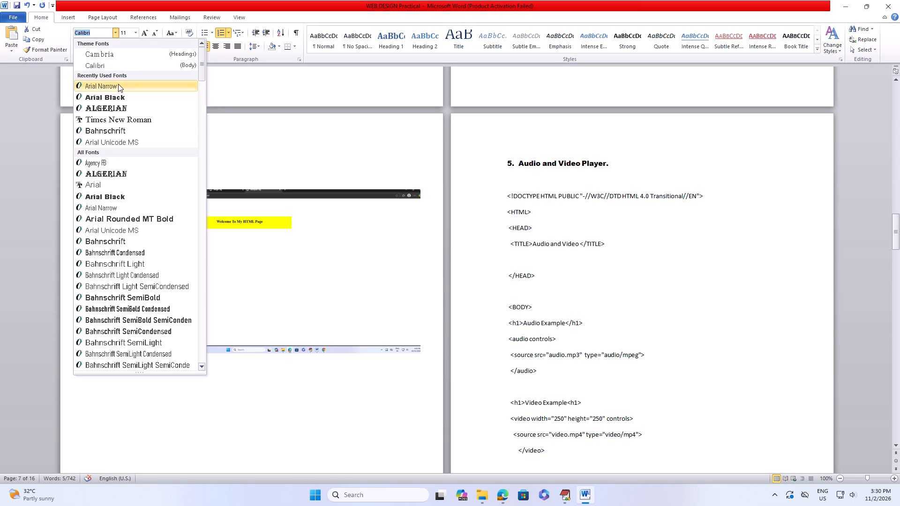
{"action": "left_click", "coordinate": [118, 85]}
{"action": "triple_click", "coordinate": [142, 34]}
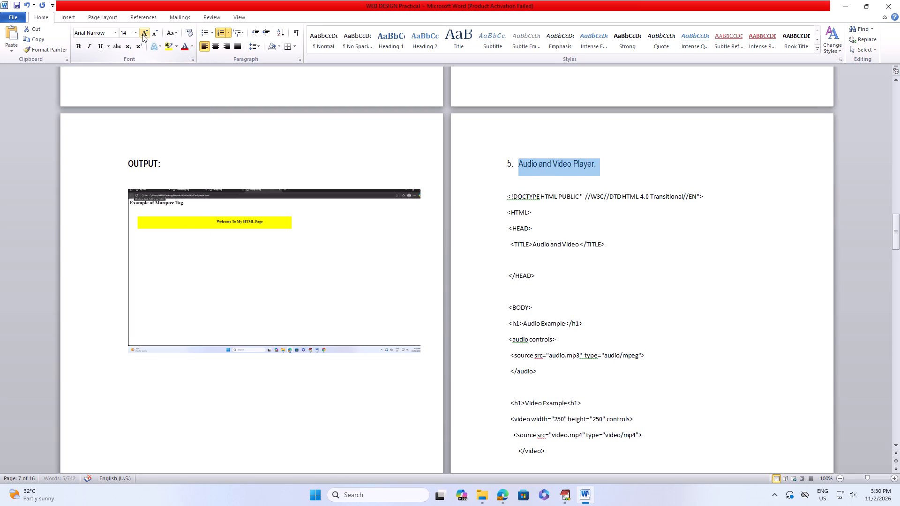
{"action": "left_click", "coordinate": [154, 34]}
{"action": "scroll", "coordinate": [501, 200], "scroll_direction": "down", "scroll_amount": 5}
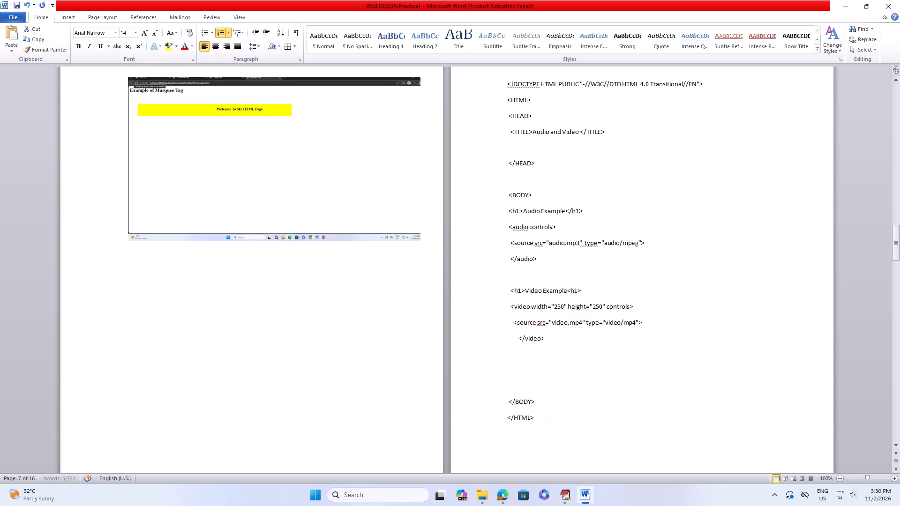
{"action": "scroll", "coordinate": [521, 220], "scroll_direction": "down", "scroll_amount": 1}
{"action": "scroll", "coordinate": [521, 220], "scroll_direction": "up", "scroll_amount": 5}
{"action": "left_click", "coordinate": [142, 32]}
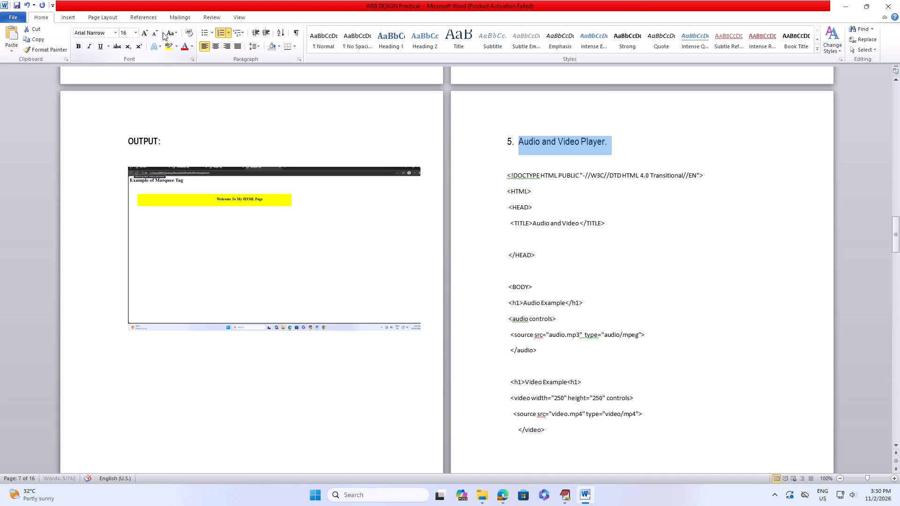
{"action": "double_click", "coordinate": [157, 32]}
{"action": "left_click", "coordinate": [157, 32]}
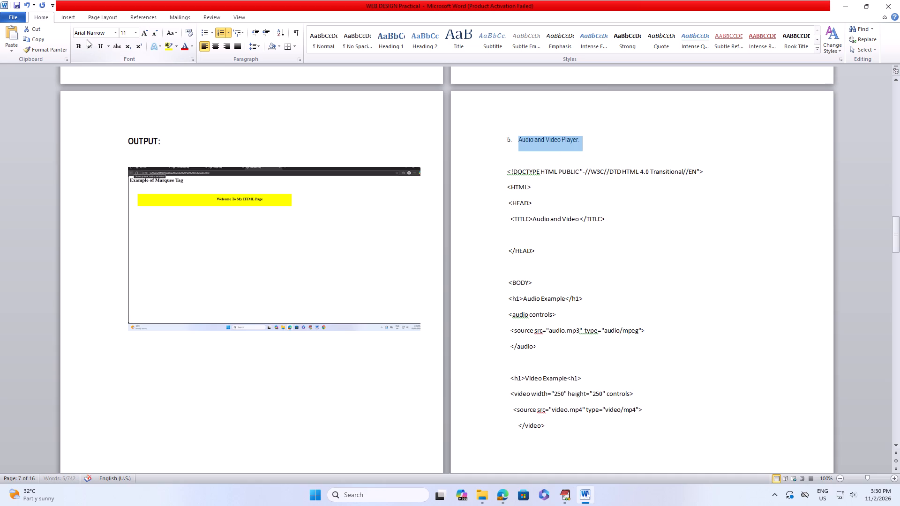
{"action": "left_click", "coordinate": [78, 43]}
Format the OUTPUT label above the audio and video screenshot in bold Arial Narrow at size 14.
{"action": "scroll", "coordinate": [226, 164], "scroll_direction": "down", "scroll_amount": 16}
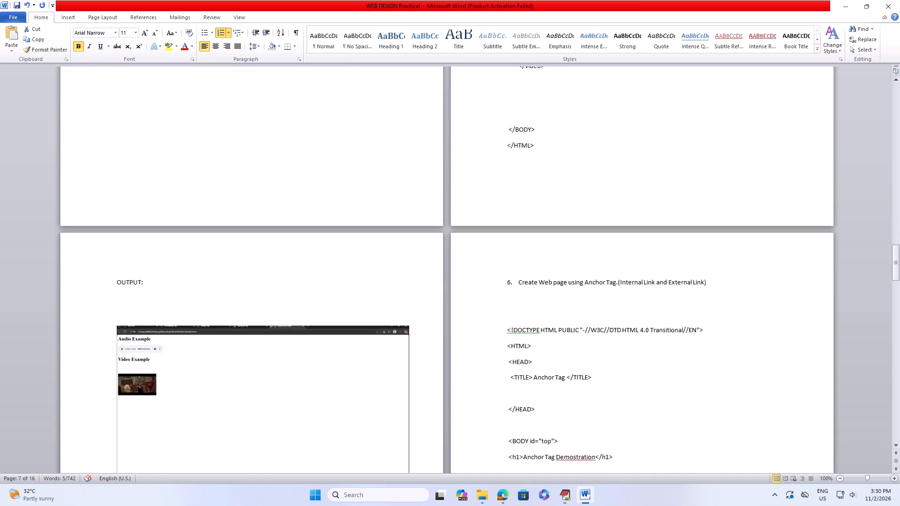
{"action": "scroll", "coordinate": [240, 177], "scroll_direction": "down", "scroll_amount": 5}
{"action": "left_click_drag", "start_coordinate": [149, 172], "coordinate": [128, 167]}
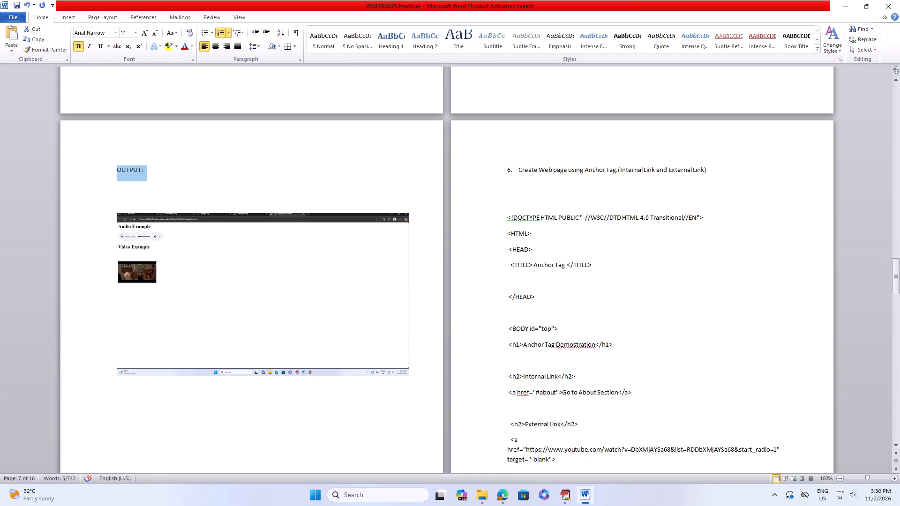
{"action": "left_click_drag", "start_coordinate": [128, 167], "coordinate": [115, 166]}
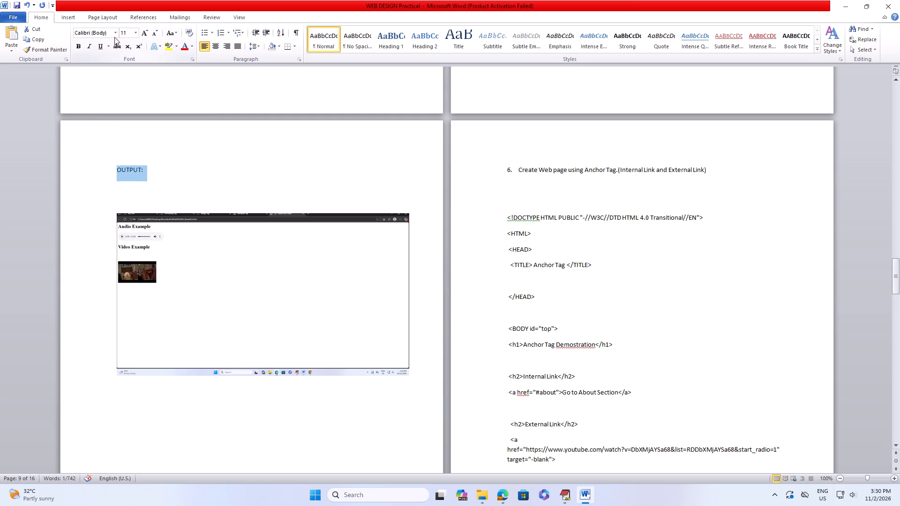
{"action": "left_click", "coordinate": [114, 34]}
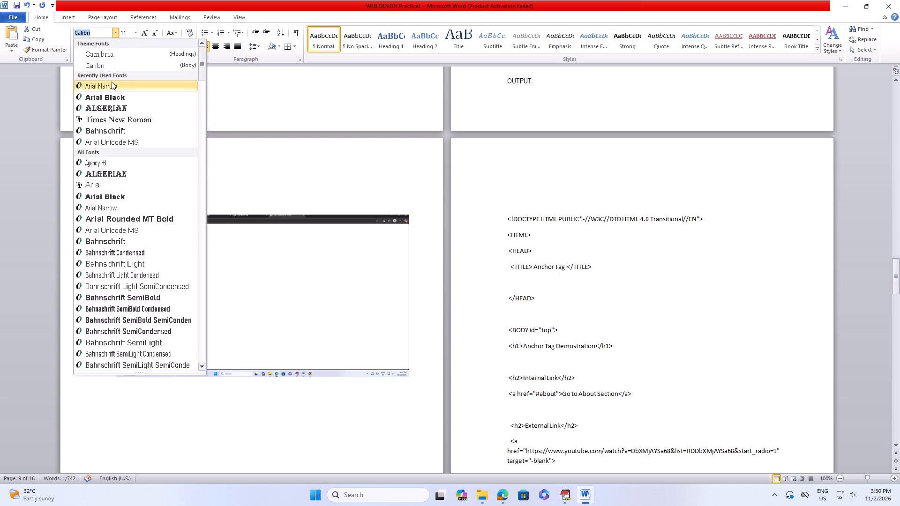
{"action": "left_click", "coordinate": [112, 82]}
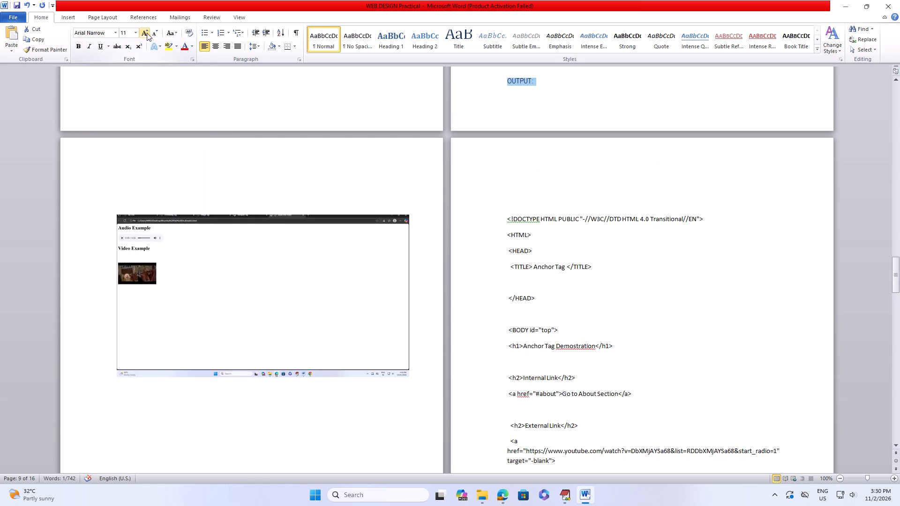
{"action": "left_click", "coordinate": [147, 33]}
{"action": "left_click", "coordinate": [147, 33]}
{"action": "left_click", "coordinate": [147, 33]}
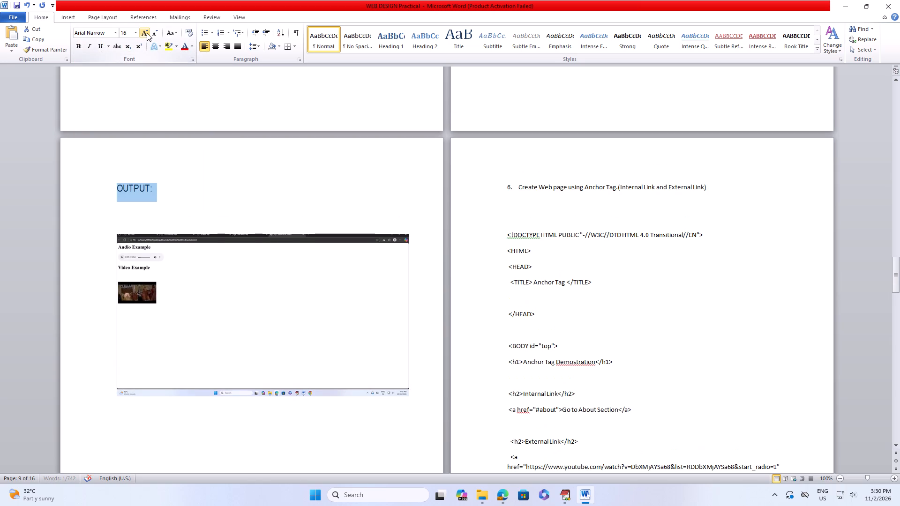
{"action": "left_click", "coordinate": [152, 36]}
{"action": "left_click", "coordinate": [74, 42]}
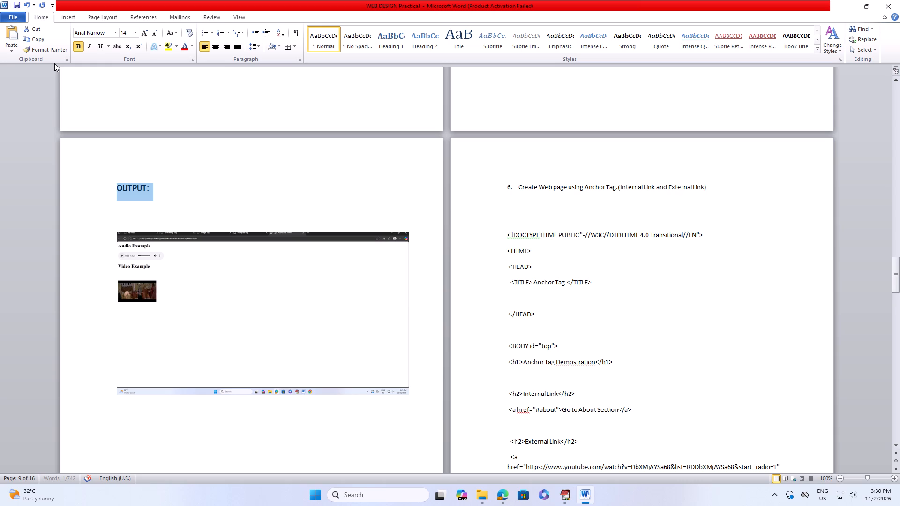
Format the sixth assignment heading, "Create Web page using Anchor Tag.(Internal Link and External Link)", in bold Arial Narrow at size 11.
{"action": "scroll", "coordinate": [298, 15], "scroll_direction": "up", "scroll_amount": 8}
{"action": "scroll", "coordinate": [448, 148], "scroll_direction": "up", "scroll_amount": 2}
{"action": "left_click", "coordinate": [721, 215]}
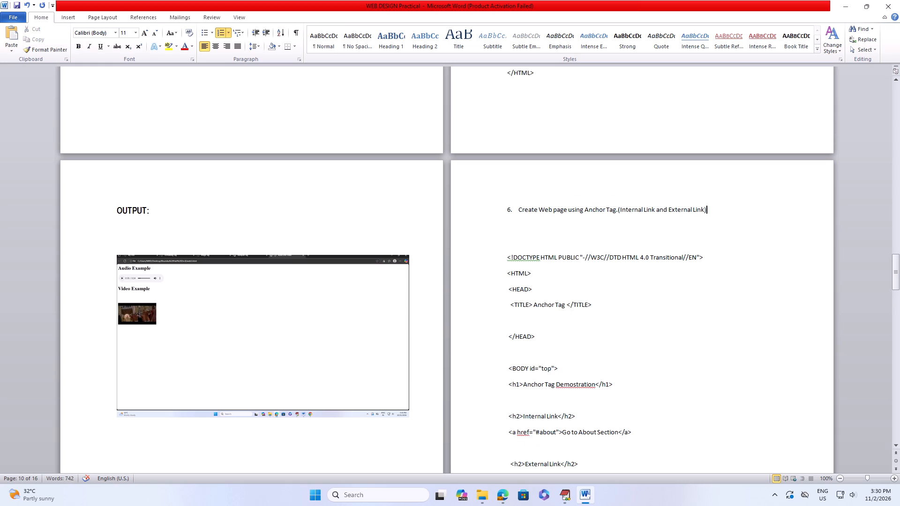
{"action": "left_click_drag", "start_coordinate": [713, 209], "coordinate": [496, 196]}
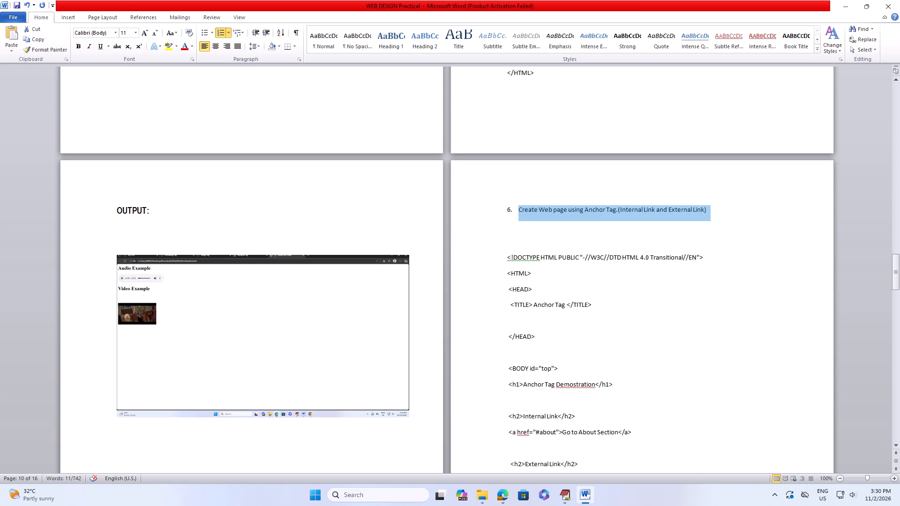
{"action": "left_click", "coordinate": [115, 36]}
{"action": "left_click", "coordinate": [116, 89]}
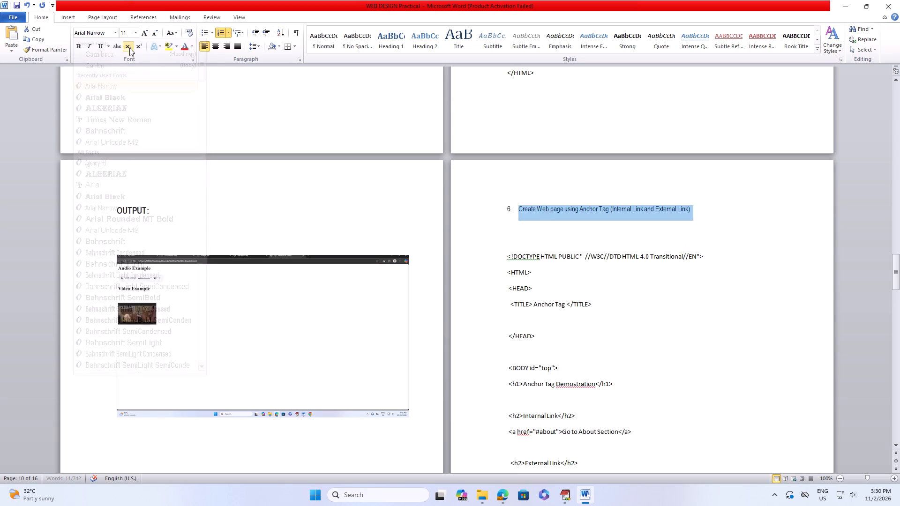
{"action": "double_click", "coordinate": [139, 34]}
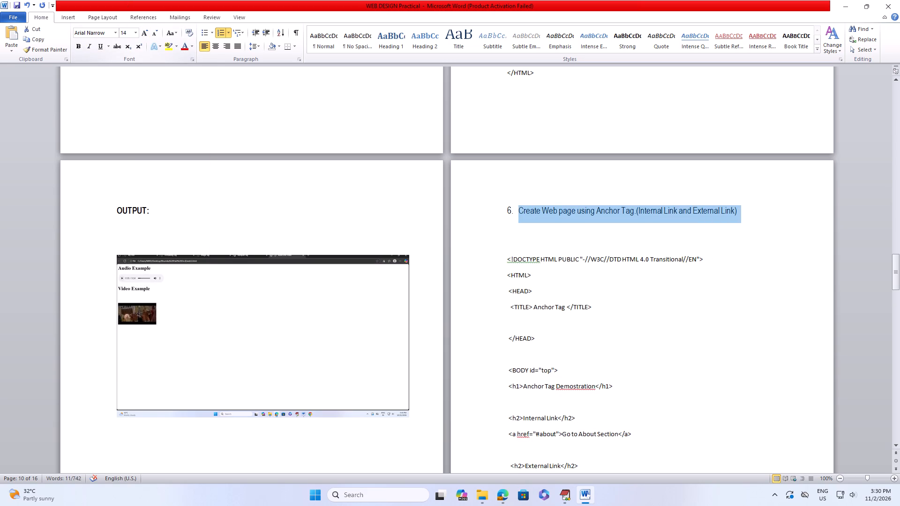
{"action": "left_click", "coordinate": [152, 34]}
{"action": "left_click", "coordinate": [153, 34]}
{"action": "left_click", "coordinate": [75, 42]}
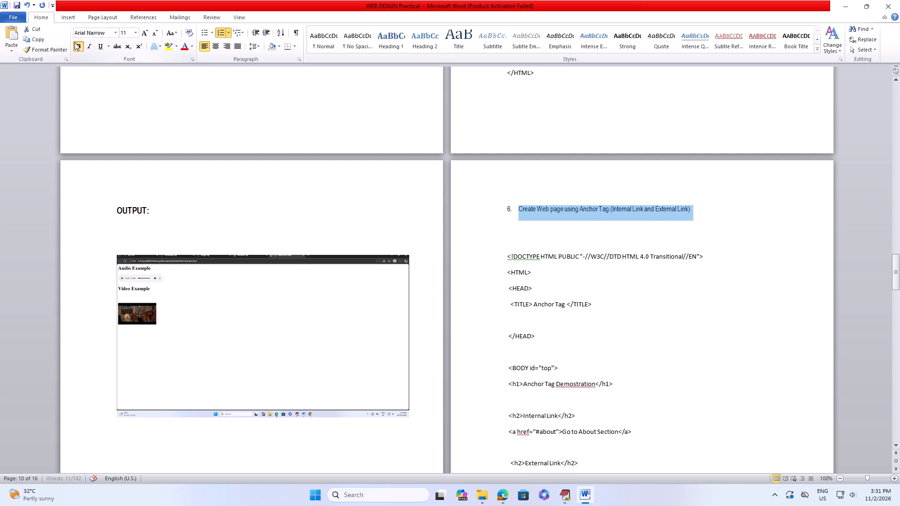
Format the OUTPUT label above the anchor tag screenshot in bold Arial Narrow at size 14.
{"action": "scroll", "coordinate": [84, 56], "scroll_direction": "down", "scroll_amount": 20}
{"action": "scroll", "coordinate": [84, 56], "scroll_direction": "down", "scroll_amount": 12}
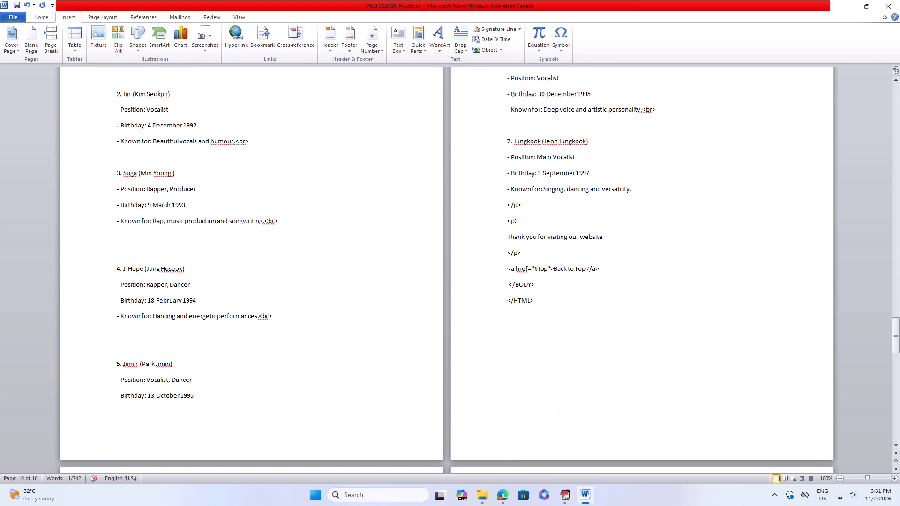
{"action": "scroll", "coordinate": [111, 115], "scroll_direction": "down", "scroll_amount": 16}
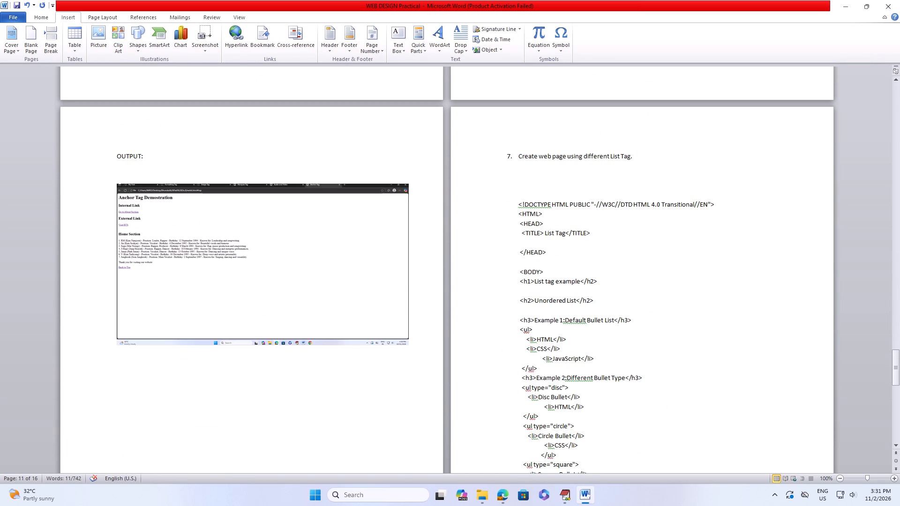
{"action": "left_click_drag", "start_coordinate": [156, 151], "coordinate": [119, 153]}
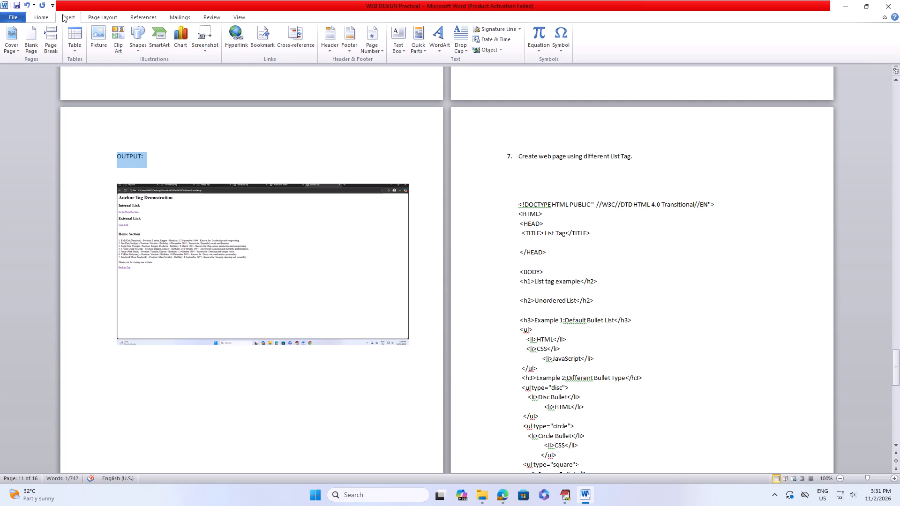
{"action": "left_click", "coordinate": [43, 15]}
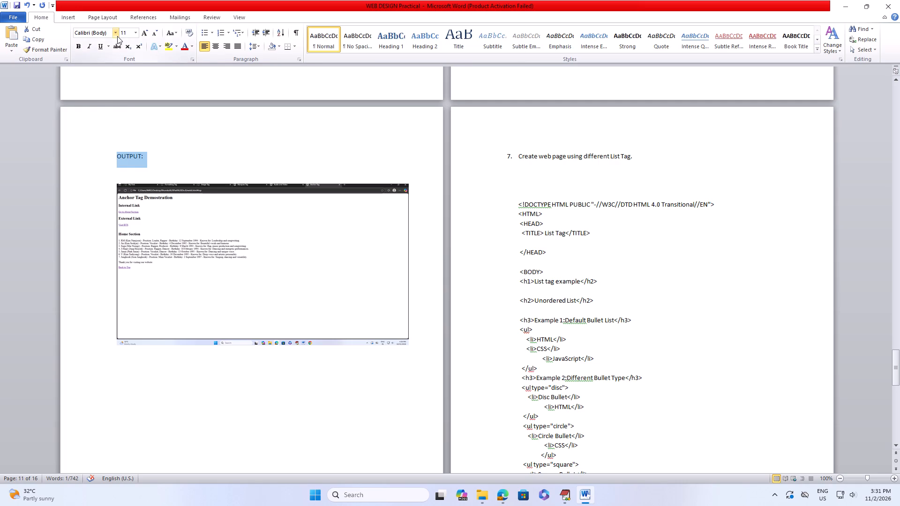
{"action": "left_click", "coordinate": [117, 36]}
{"action": "left_click", "coordinate": [128, 87]}
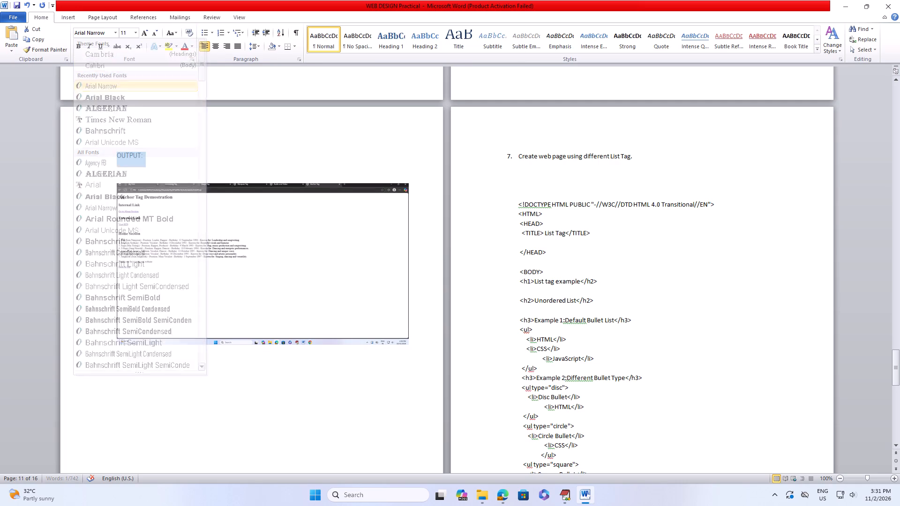
{"action": "left_click", "coordinate": [145, 35]}
{"action": "left_click", "coordinate": [145, 35]}
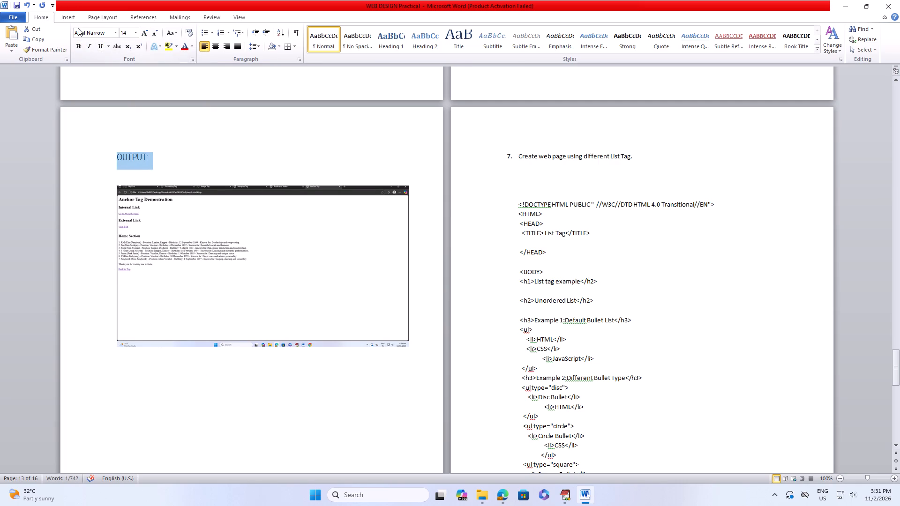
{"action": "left_click", "coordinate": [81, 48]}
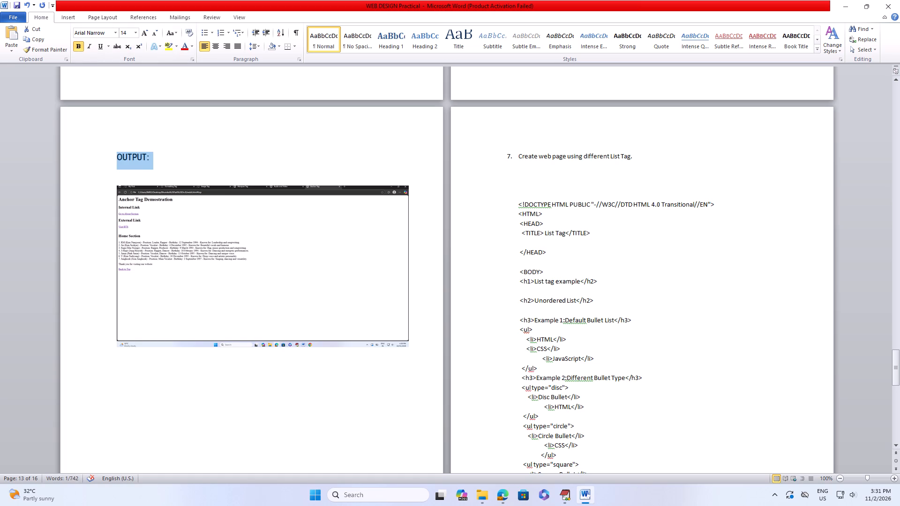
Format the seventh assignment heading, "Create web page using different List Tag.", in bold Arial Narrow.
{"action": "left_click", "coordinate": [650, 171]}
{"action": "left_click_drag", "start_coordinate": [640, 156], "coordinate": [506, 148]}
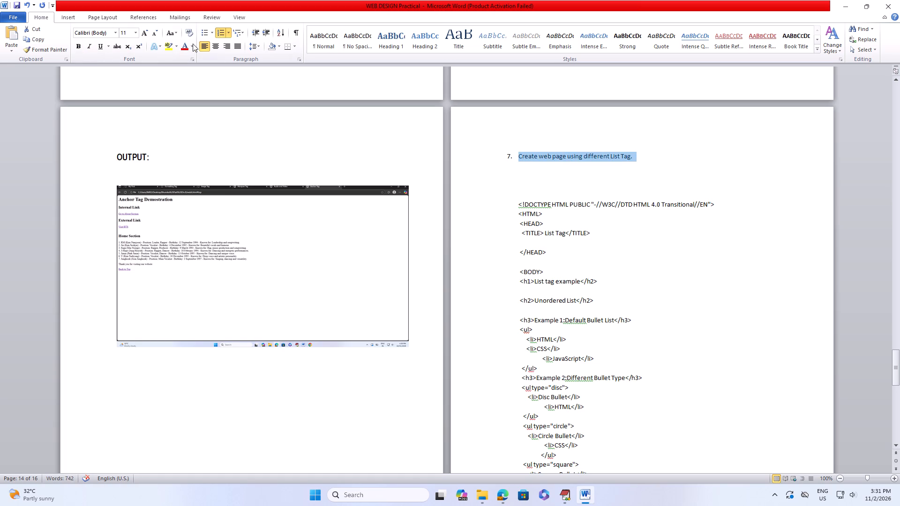
{"action": "left_click", "coordinate": [113, 35]}
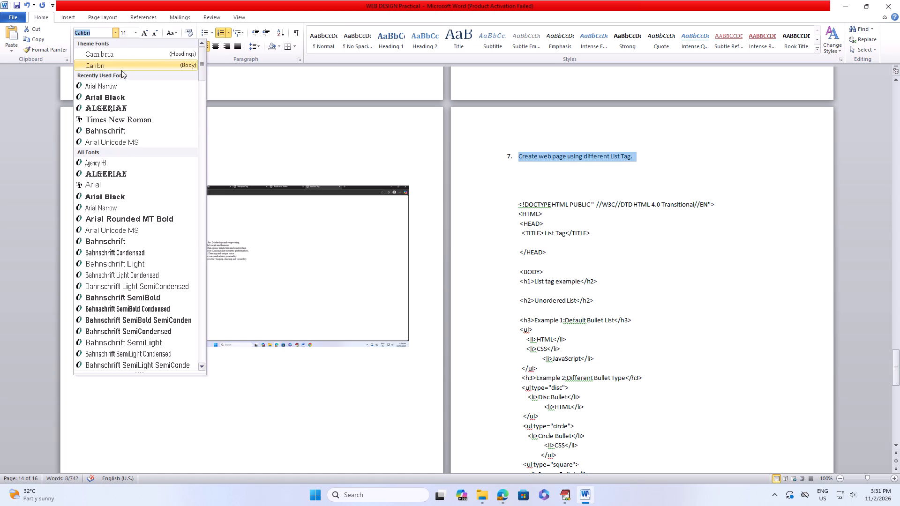
{"action": "left_click", "coordinate": [121, 89]}
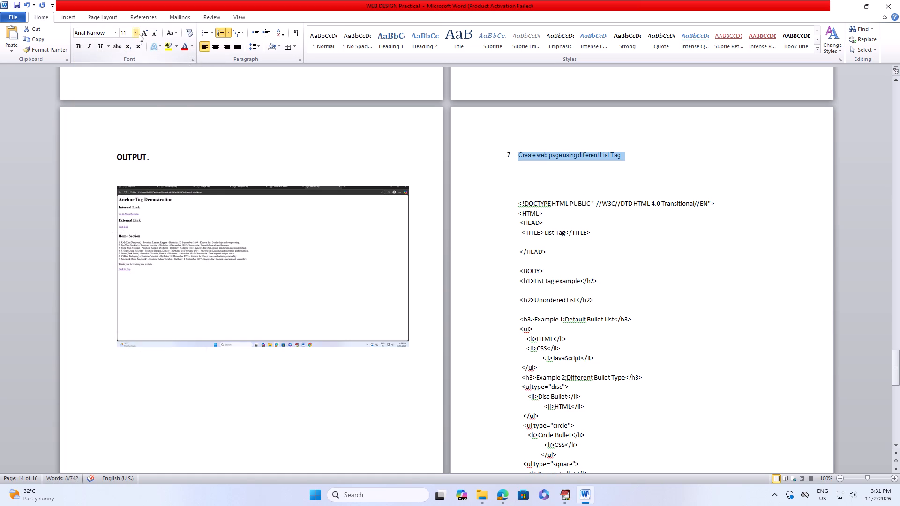
{"action": "left_click", "coordinate": [77, 47]}
Format the OUTPUT label above the list tag screenshots in bold Arial Narrow at size 14.
{"action": "scroll", "coordinate": [437, 258], "scroll_direction": "down", "scroll_amount": 19}
{"action": "scroll", "coordinate": [439, 257], "scroll_direction": "down", "scroll_amount": 4}
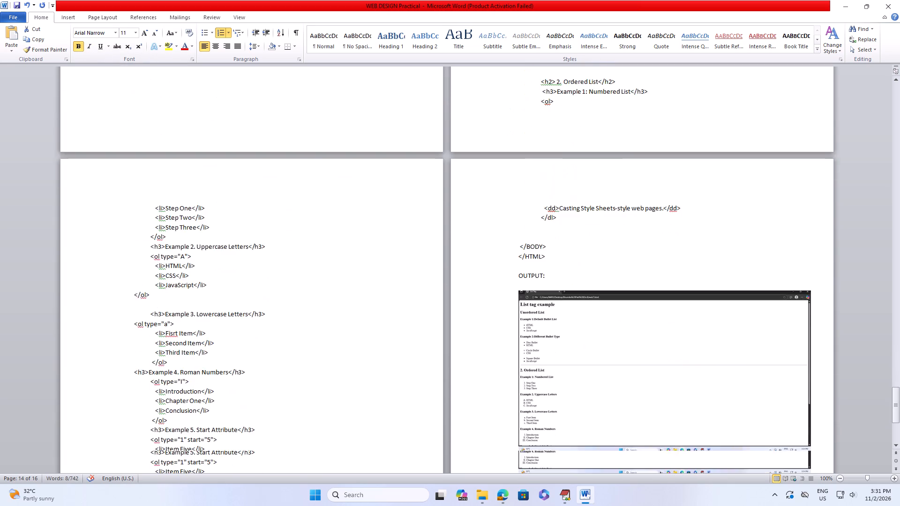
{"action": "scroll", "coordinate": [439, 257], "scroll_direction": "down", "scroll_amount": 8}
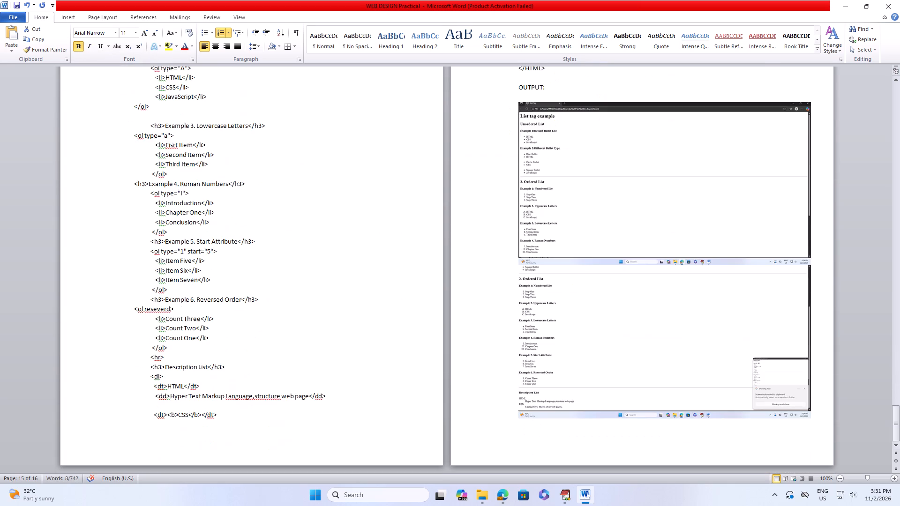
{"action": "scroll", "coordinate": [439, 257], "scroll_direction": "up", "scroll_amount": 6}
{"action": "scroll", "coordinate": [441, 243], "scroll_direction": "up", "scroll_amount": 20}
{"action": "scroll", "coordinate": [441, 243], "scroll_direction": "up", "scroll_amount": 2}
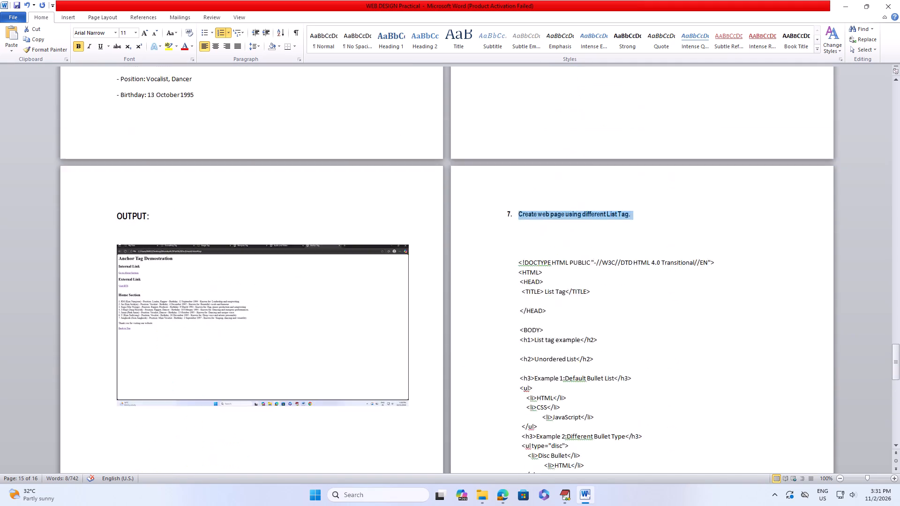
{"action": "scroll", "coordinate": [420, 224], "scroll_direction": "up", "scroll_amount": 7}
{"action": "scroll", "coordinate": [420, 224], "scroll_direction": "down", "scroll_amount": 20}
{"action": "scroll", "coordinate": [420, 224], "scroll_direction": "down", "scroll_amount": 12}
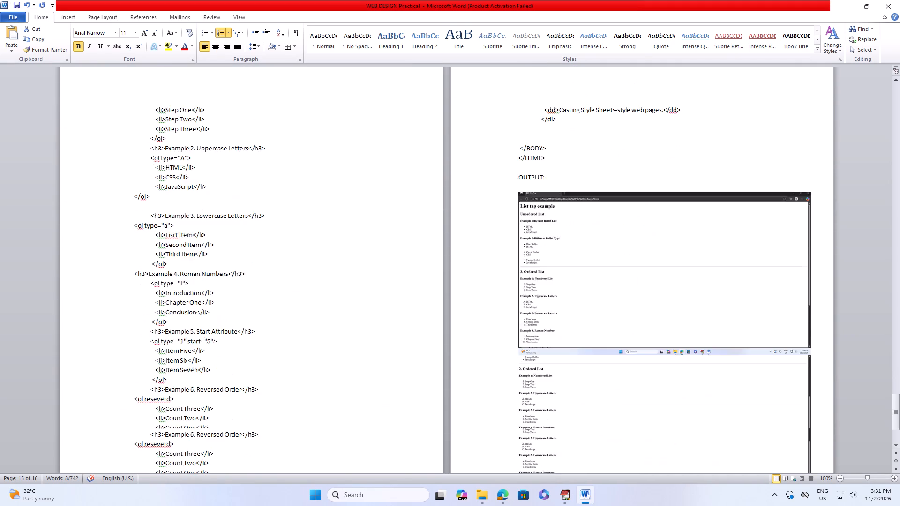
{"action": "scroll", "coordinate": [429, 227], "scroll_direction": "down", "scroll_amount": 8}
{"action": "scroll", "coordinate": [426, 227], "scroll_direction": "up", "scroll_amount": 4}
{"action": "left_click_drag", "start_coordinate": [548, 176], "coordinate": [517, 173]}
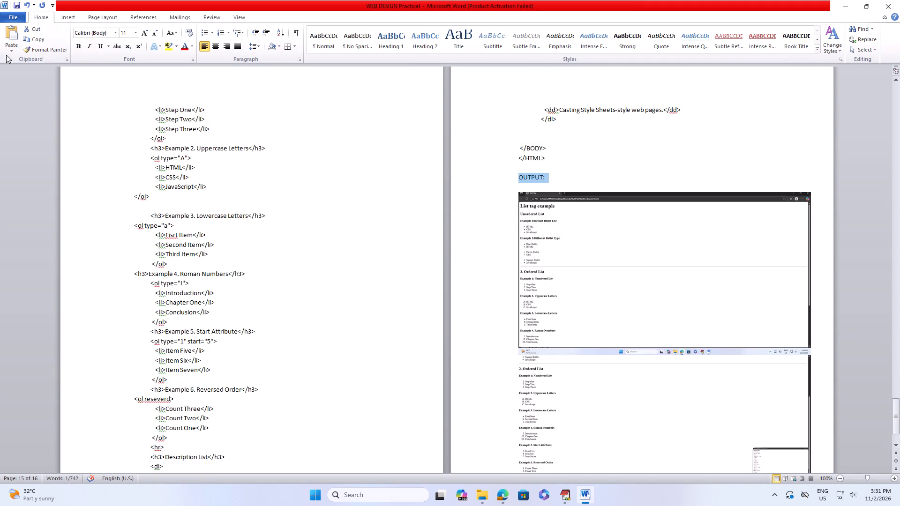
{"action": "left_click", "coordinate": [117, 32]}
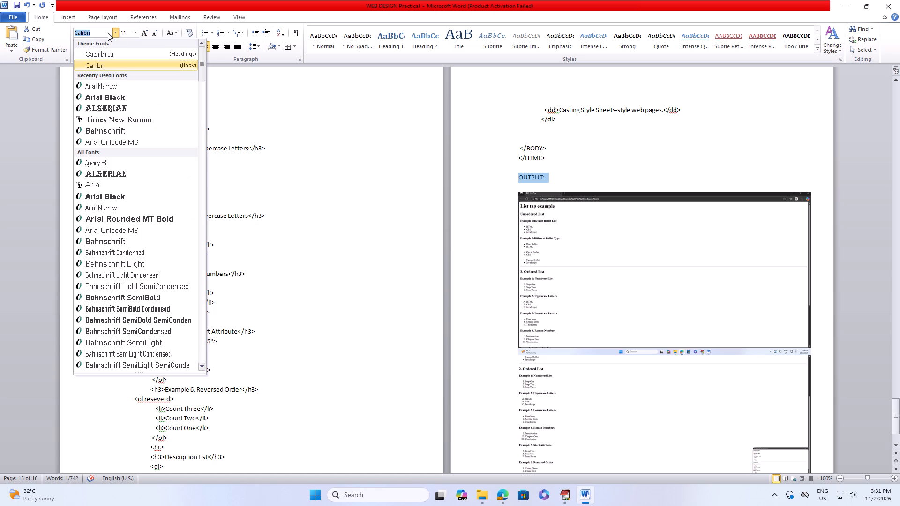
{"action": "left_click", "coordinate": [99, 84]}
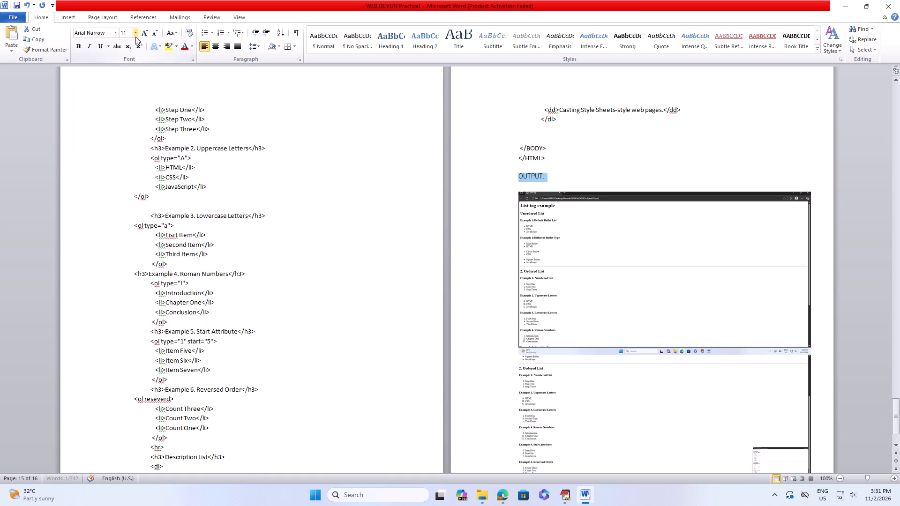
{"action": "double_click", "coordinate": [145, 35]}
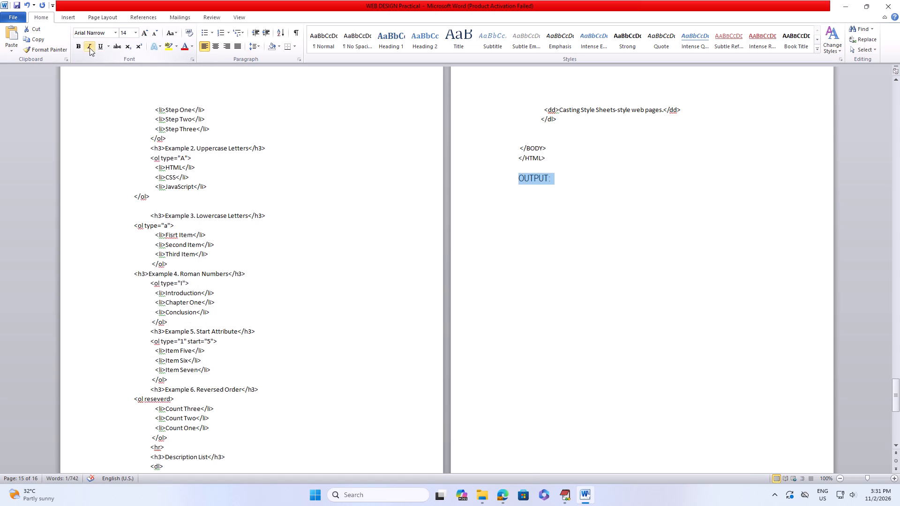
{"action": "left_click", "coordinate": [78, 45]}
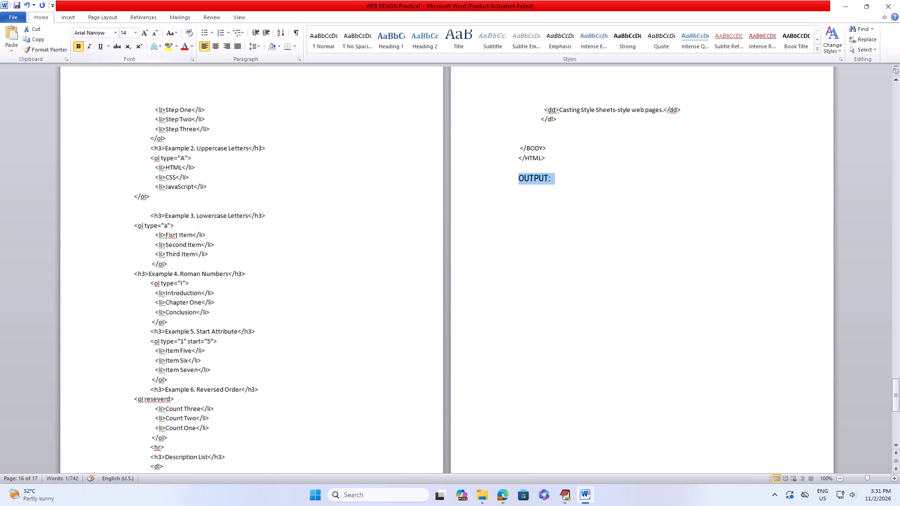
Delete the blank lines above the closing BODY tag of the list tag code so the screenshots fit beneath their OUTPUT label.
{"action": "left_click", "coordinate": [562, 202]}
{"action": "scroll", "coordinate": [562, 202], "scroll_direction": "down", "scroll_amount": 17}
{"action": "scroll", "coordinate": [564, 203], "scroll_direction": "down", "scroll_amount": 6}
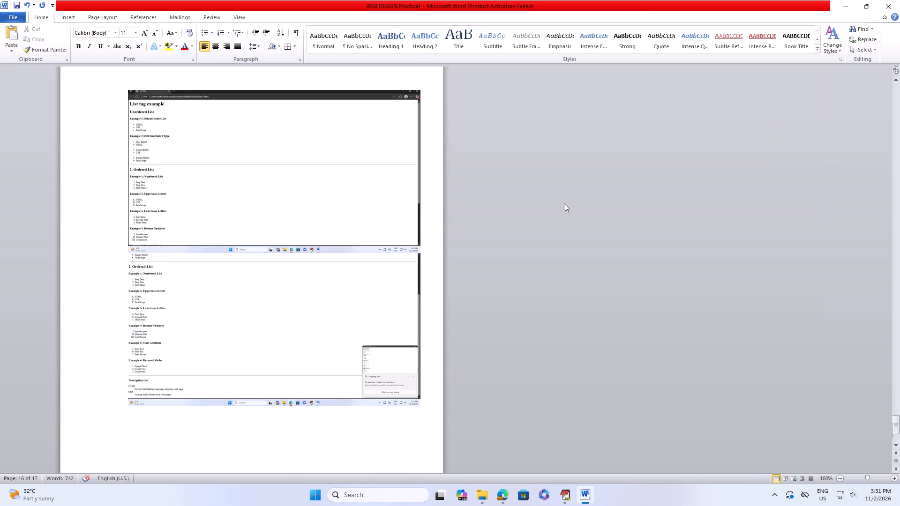
{"action": "scroll", "coordinate": [564, 203], "scroll_direction": "down", "scroll_amount": 5}
{"action": "scroll", "coordinate": [564, 203], "scroll_direction": "up", "scroll_amount": 14}
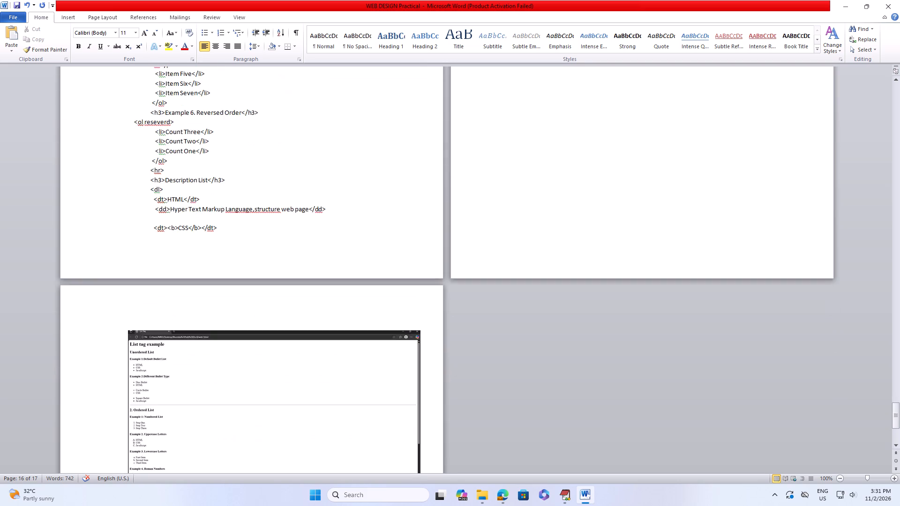
{"action": "scroll", "coordinate": [564, 203], "scroll_direction": "up", "scroll_amount": 12}
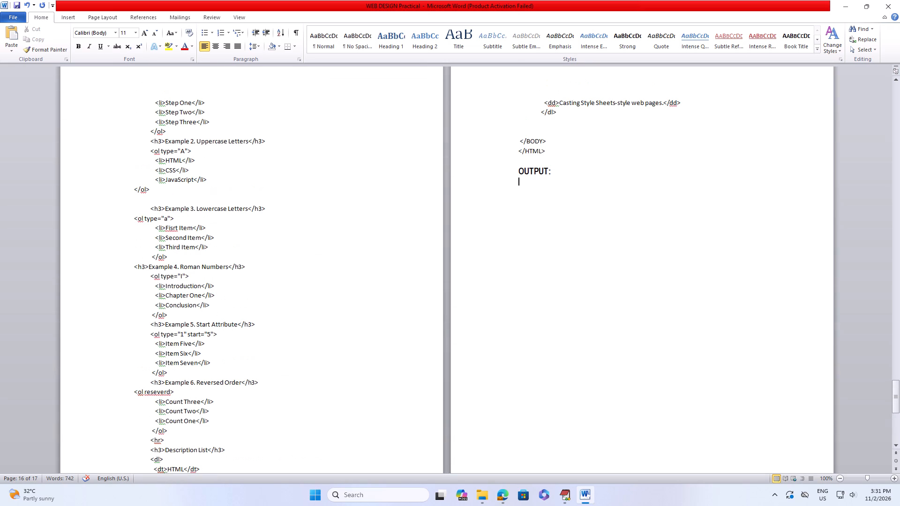
{"action": "left_click", "coordinate": [539, 129]}
{"action": "key", "text": "BackSpace"}
{"action": "key", "text": "BackSpace"}
{"action": "key", "text": "BackSpace"}
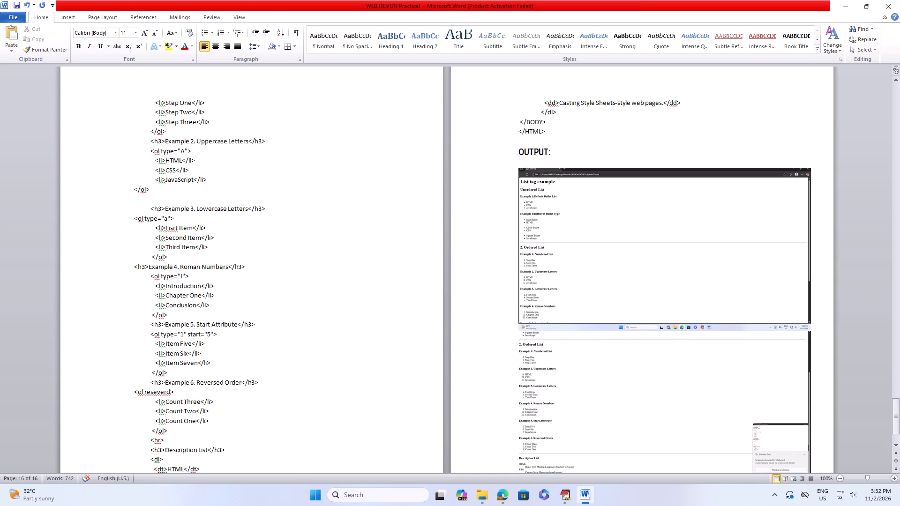
Save the WEB DESIGN Practical document.
{"action": "scroll", "coordinate": [547, 145], "scroll_direction": "down", "scroll_amount": 12}
{"action": "scroll", "coordinate": [390, 153], "scroll_direction": "up", "scroll_amount": 7}
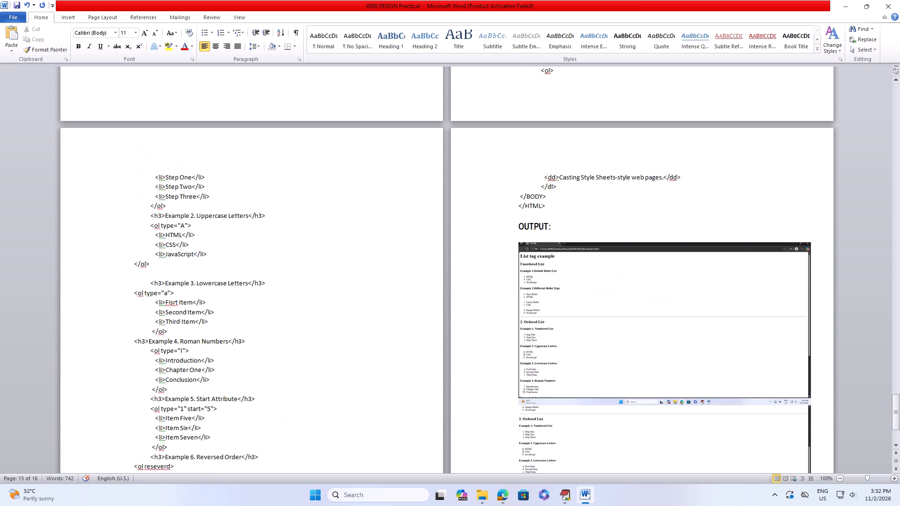
{"action": "scroll", "coordinate": [396, 140], "scroll_direction": "up", "scroll_amount": 20}
{"action": "scroll", "coordinate": [396, 140], "scroll_direction": "up", "scroll_amount": 19}
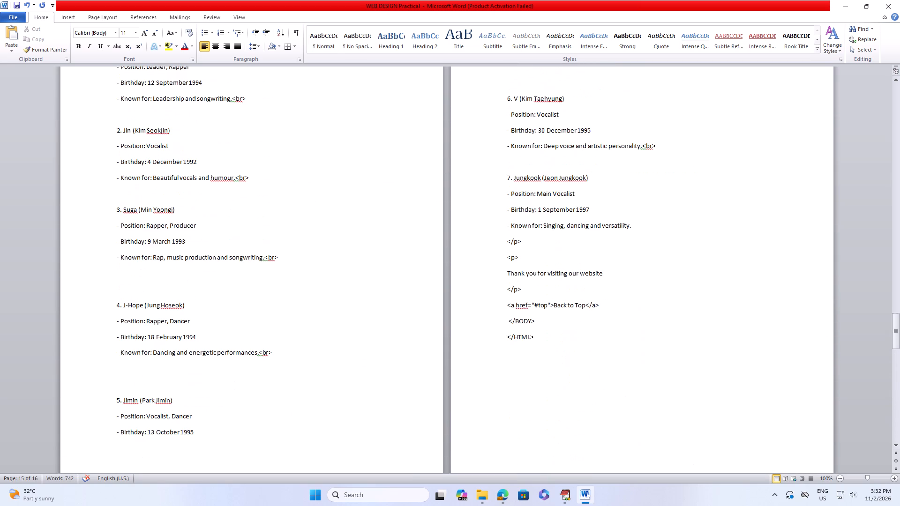
{"action": "key", "text": "ctrl+s"}
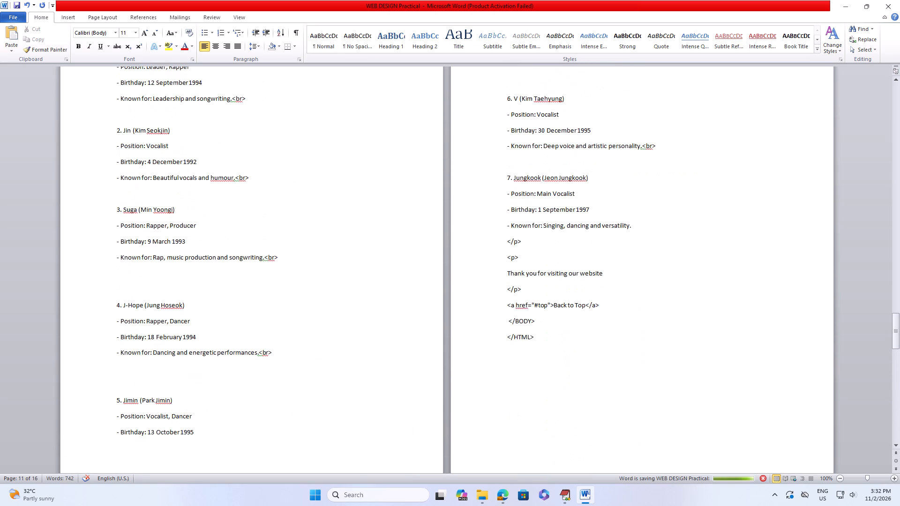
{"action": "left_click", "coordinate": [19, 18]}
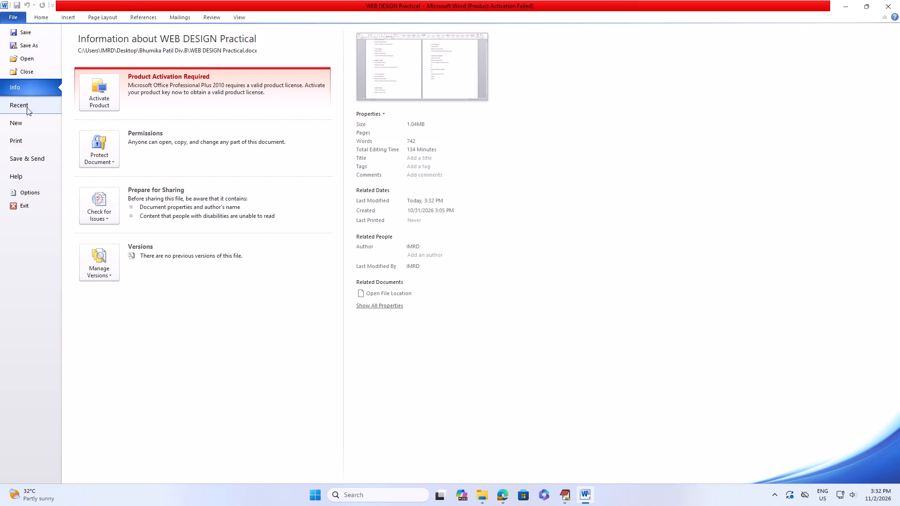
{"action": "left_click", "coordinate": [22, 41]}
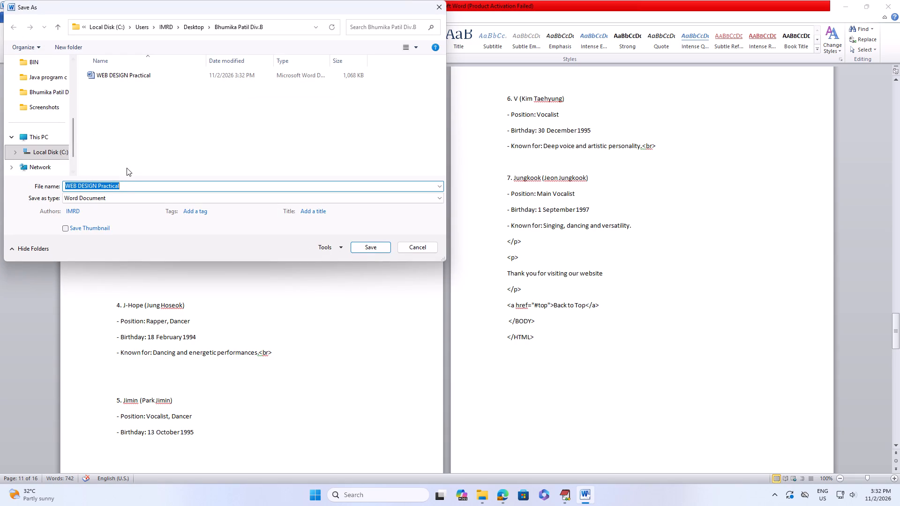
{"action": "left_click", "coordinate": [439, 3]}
Minimize the open document, browser, EditPlus and file explorer windows to reach the desktop.
{"action": "left_click", "coordinate": [852, 4]}
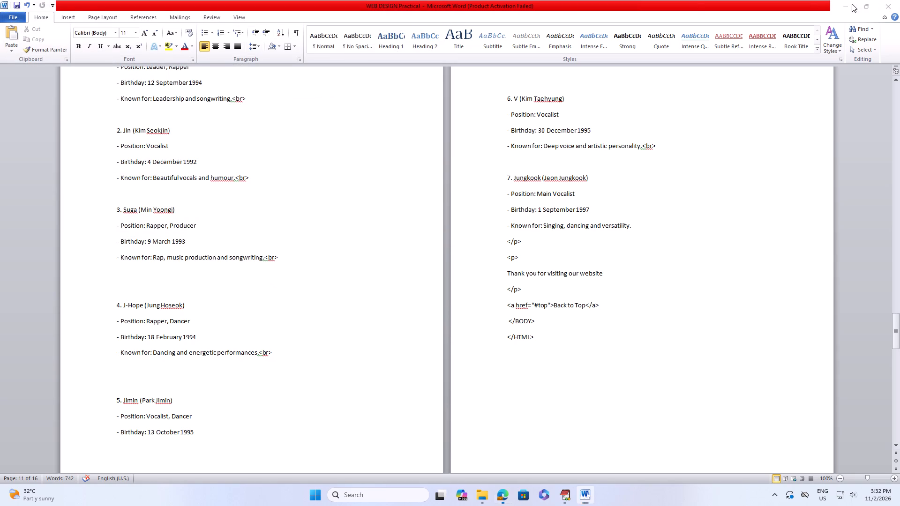
{"action": "left_click", "coordinate": [845, 7]}
{"action": "left_click", "coordinate": [845, 7]}
{"action": "left_click", "coordinate": [844, 7]}
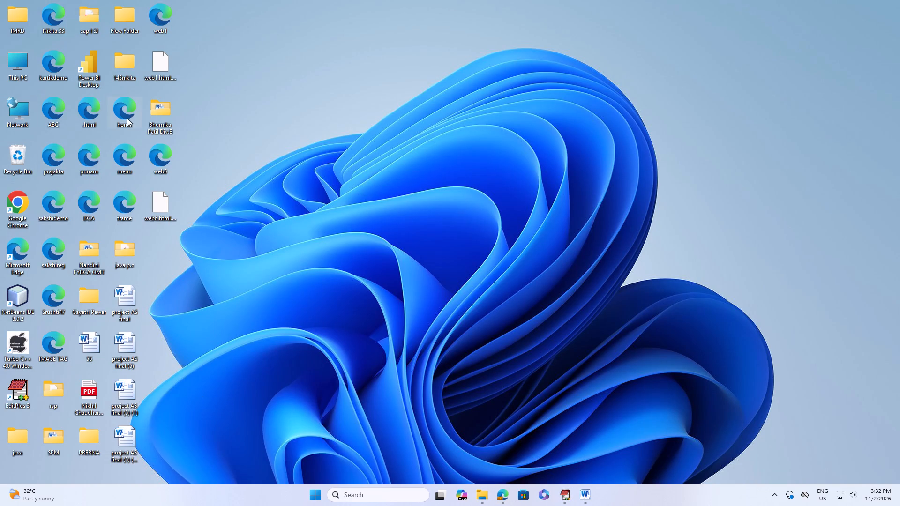
Reopen the WEB DESIGN Practical document from the student's Div.B desktop folder and review the anchor tag and list tag pages.
{"action": "double_click", "coordinate": [163, 133]}
{"action": "double_click", "coordinate": [165, 128]}
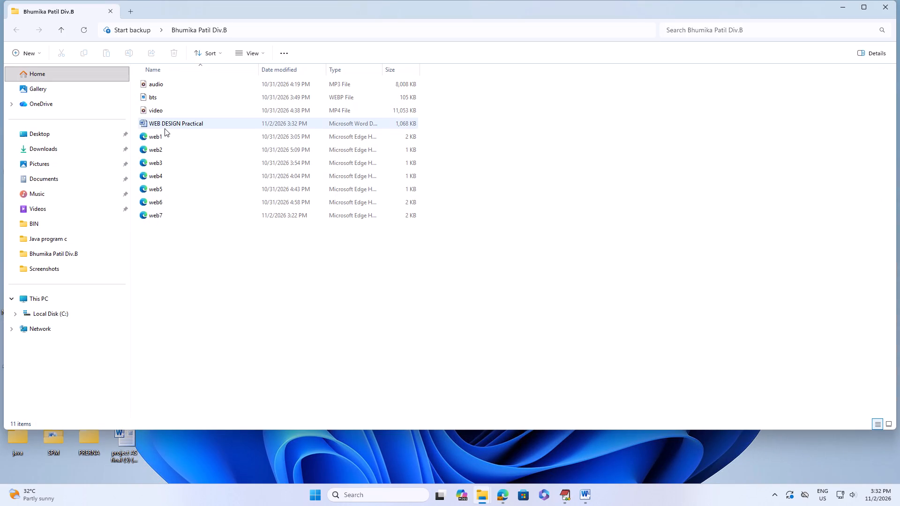
{"action": "scroll", "coordinate": [342, 213], "scroll_direction": "down", "scroll_amount": 13}
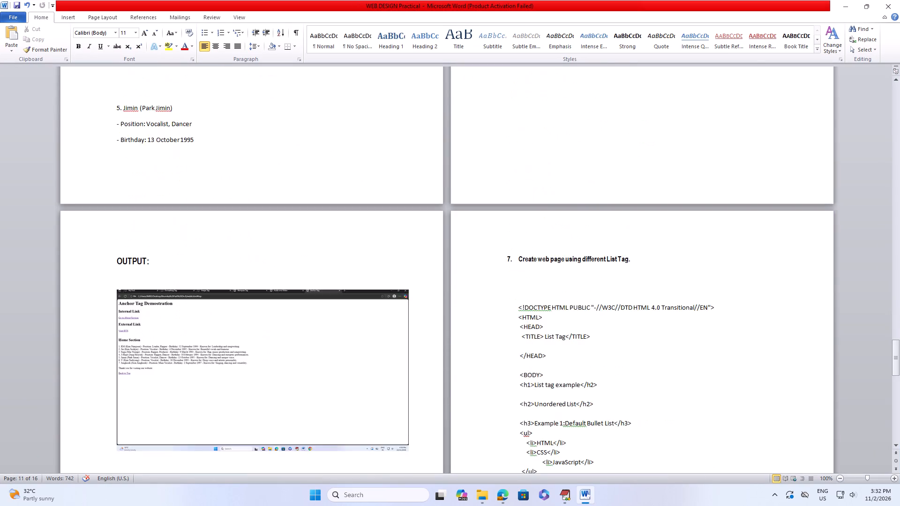
{"action": "scroll", "coordinate": [320, 209], "scroll_direction": "down", "scroll_amount": 20}
{"action": "scroll", "coordinate": [320, 209], "scroll_direction": "down", "scroll_amount": 15}
{"action": "scroll", "coordinate": [318, 201], "scroll_direction": "up", "scroll_amount": 16}
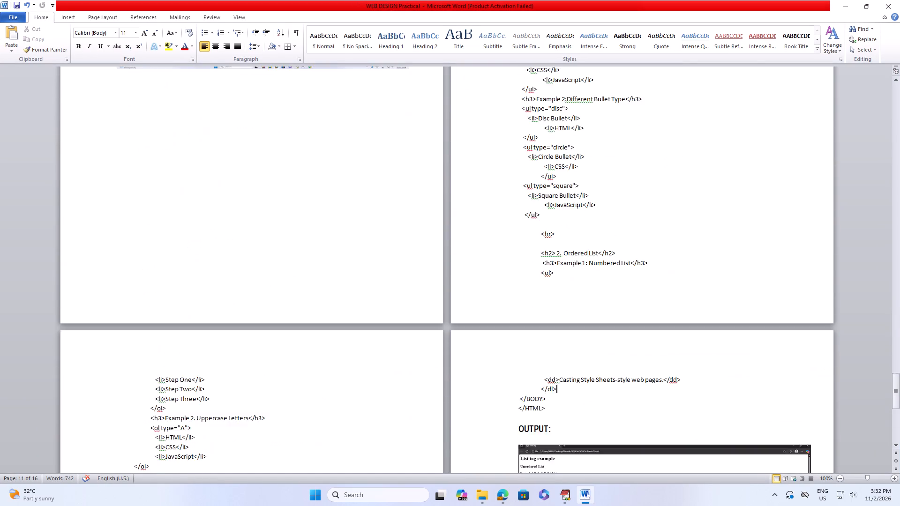
{"action": "scroll", "coordinate": [312, 187], "scroll_direction": "up", "scroll_amount": 20}
{"action": "scroll", "coordinate": [312, 187], "scroll_direction": "up", "scroll_amount": 1}
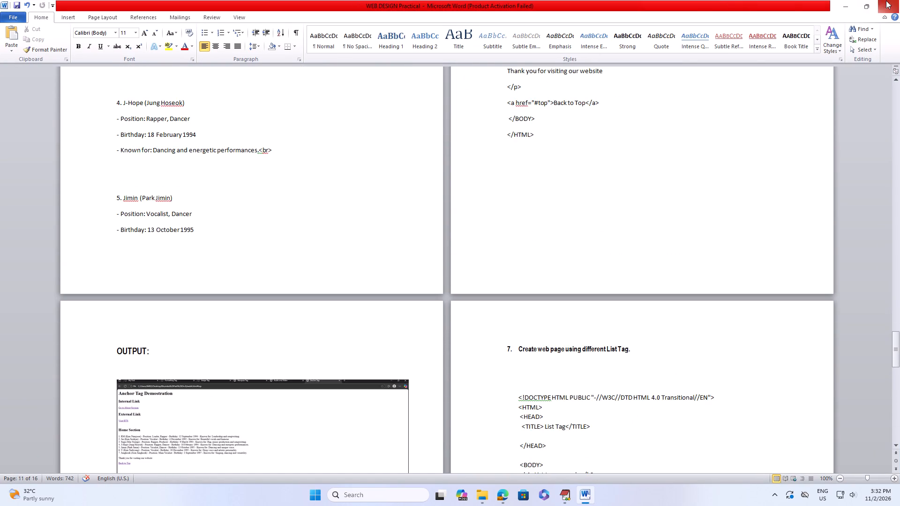
Close the WEB DESIGN Practical document and the student's Div.B folder window.
{"action": "left_click", "coordinate": [886, 0]}
{"action": "left_click", "coordinate": [887, 0]}
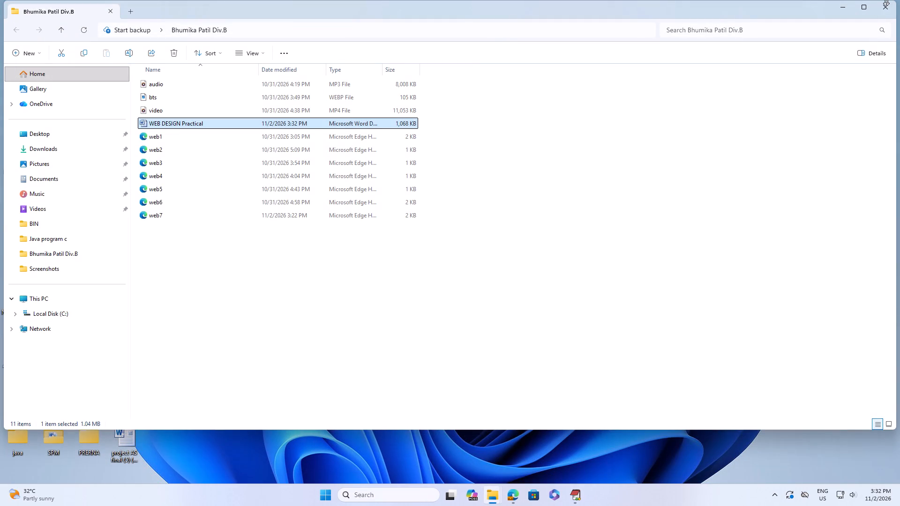
{"action": "left_click", "coordinate": [885, 0]}
{"action": "left_click", "coordinate": [887, 8]}
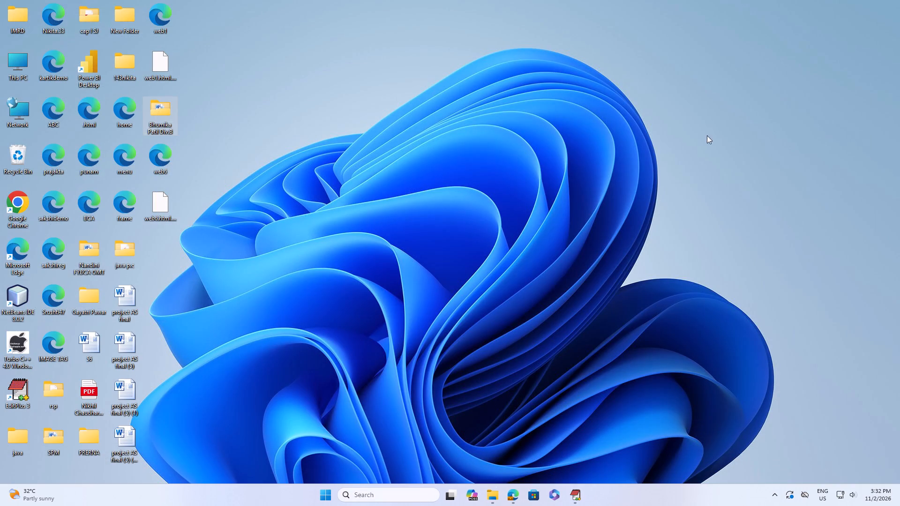
Search the computer for "what" to find WhatsApp Web.
{"action": "left_click", "coordinate": [364, 489]}
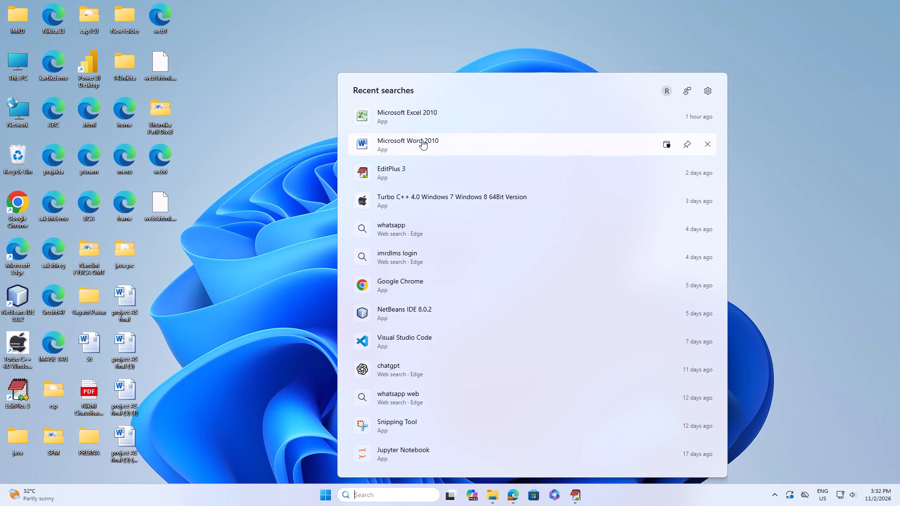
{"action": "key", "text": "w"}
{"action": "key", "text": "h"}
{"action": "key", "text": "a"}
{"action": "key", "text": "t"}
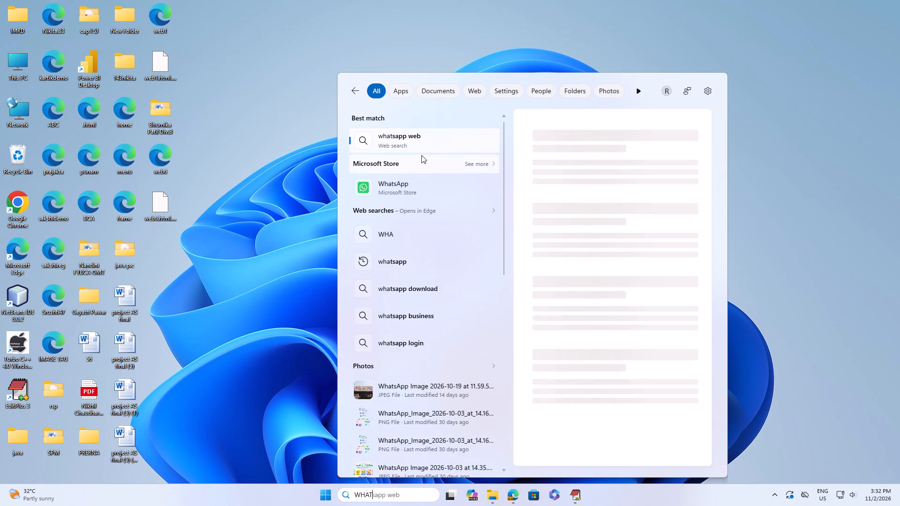